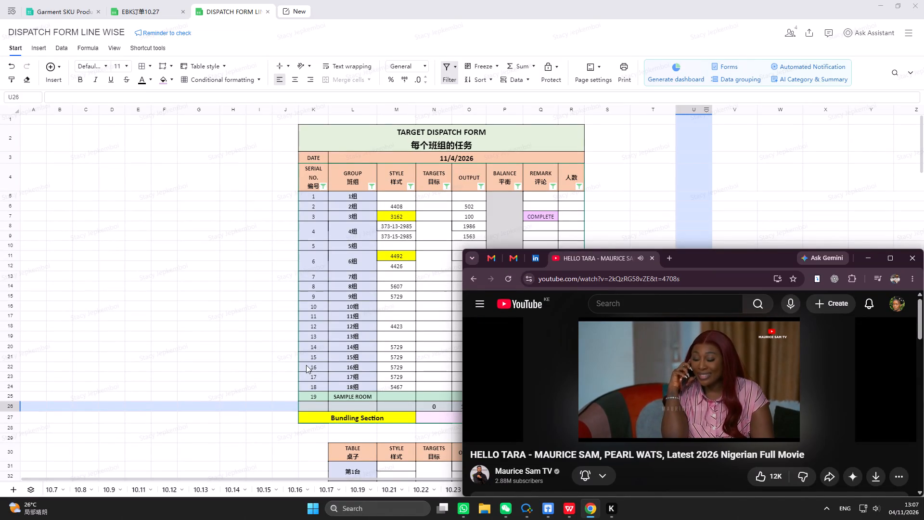
Switch from the video window to the DISPATCH FORM LINE WISE spreadsheet and view the target dispatch form on sheet 11.4.
scroll(306, 365, "up", 1)
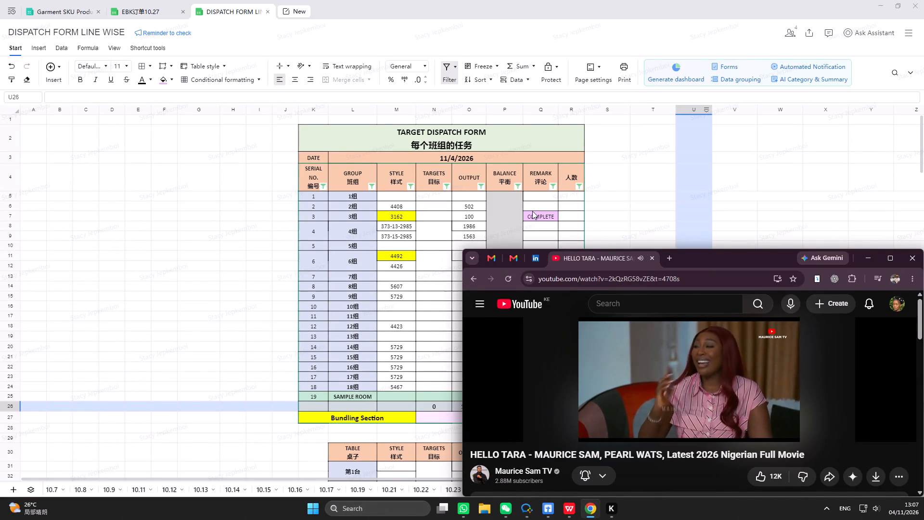
left_click(554, 214)
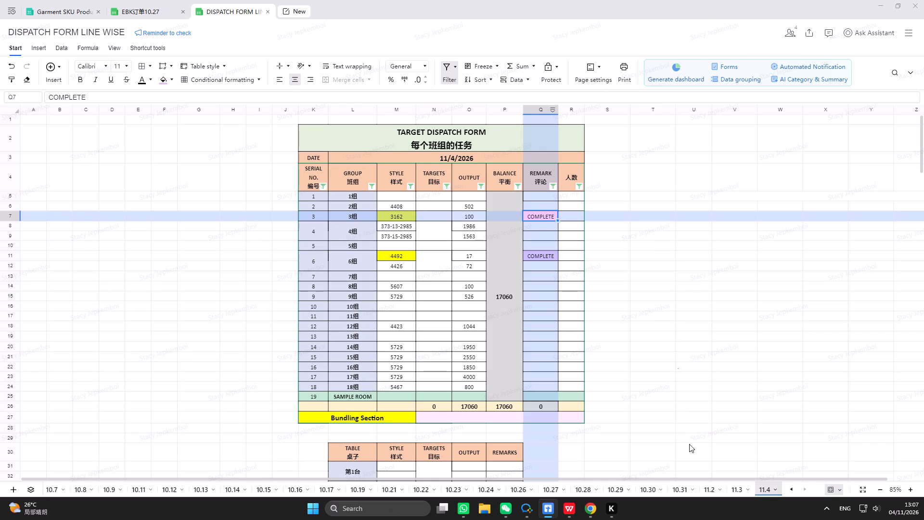
left_click(733, 351)
scroll(733, 351, "up", 3)
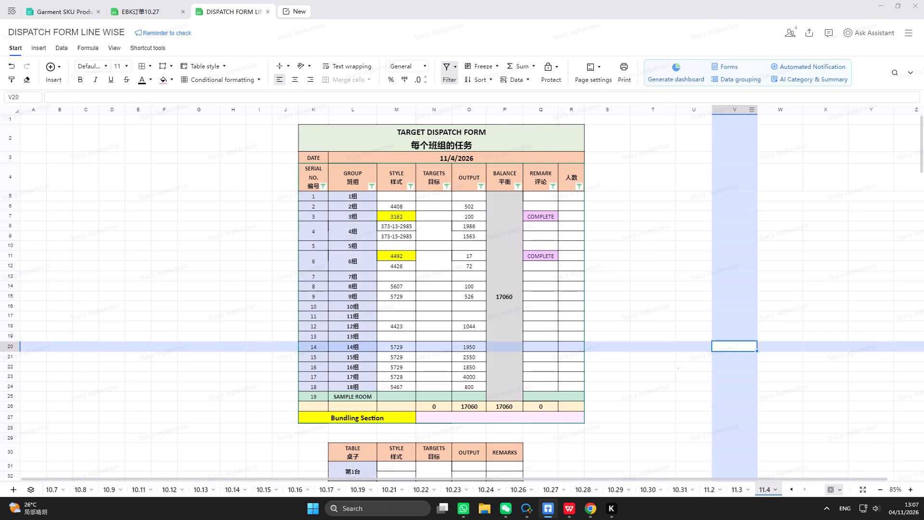
scroll(733, 351, "up", 4)
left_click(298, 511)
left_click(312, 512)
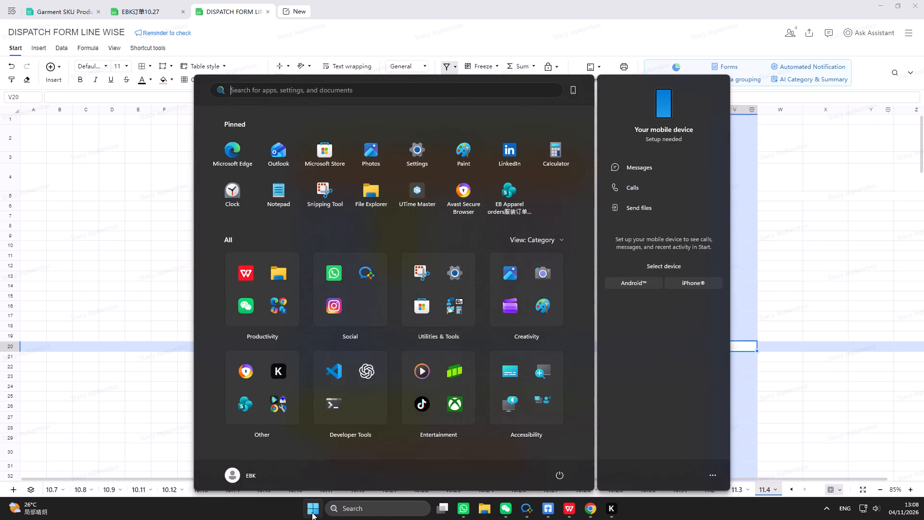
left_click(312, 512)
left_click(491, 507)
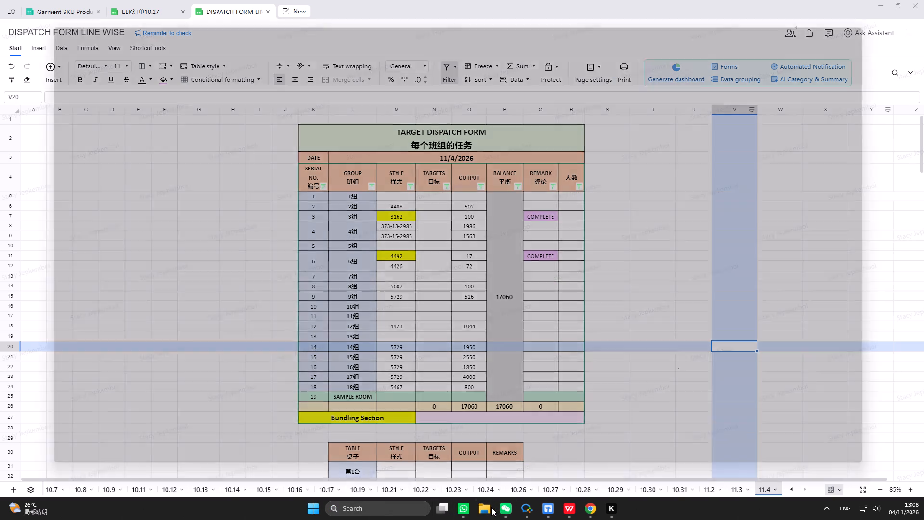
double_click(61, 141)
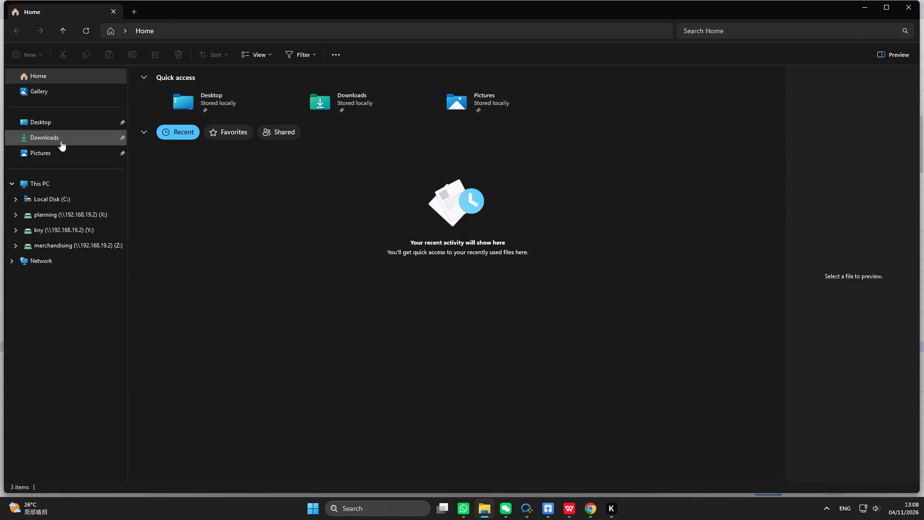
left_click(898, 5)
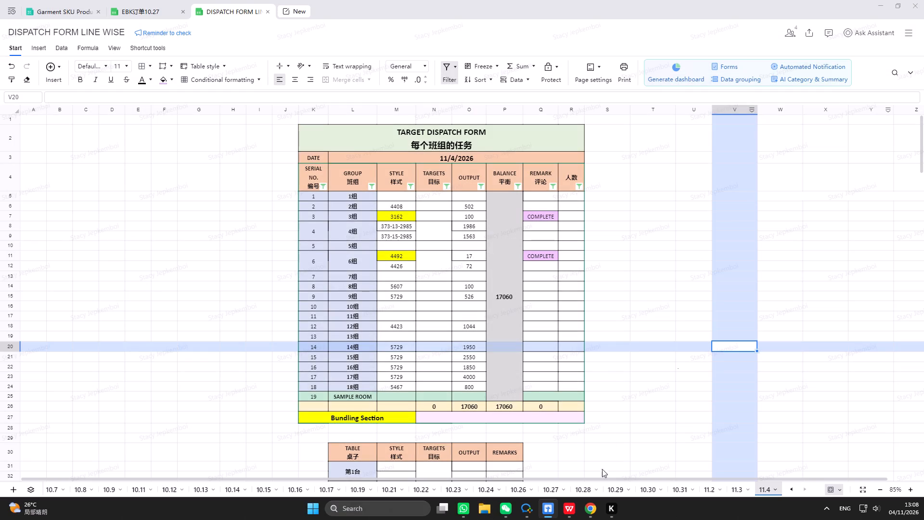
Switch to the Chrome window with the YouTube video and bring up the open LinkedIn feed.
left_click(589, 508)
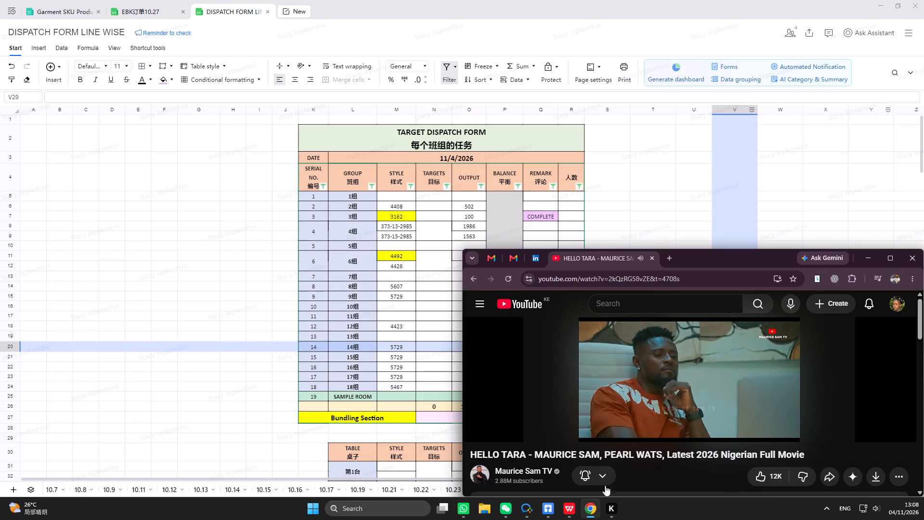
left_click(532, 255)
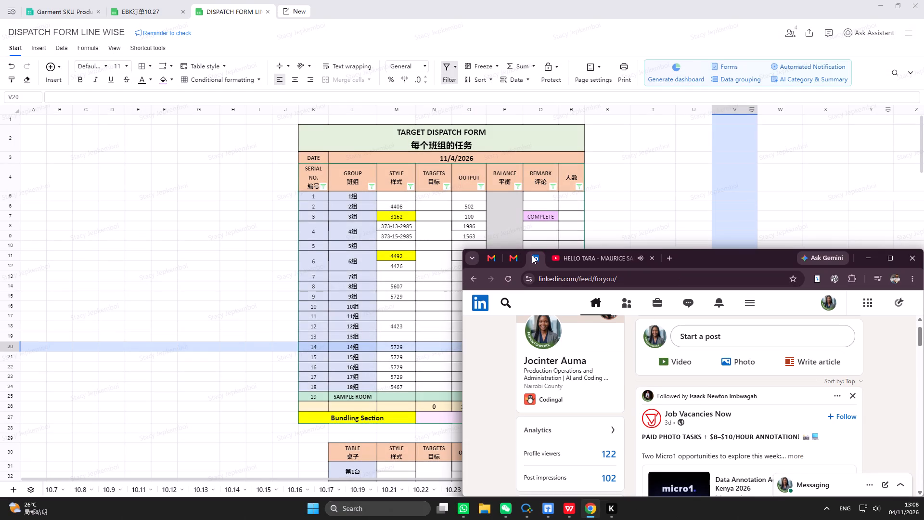
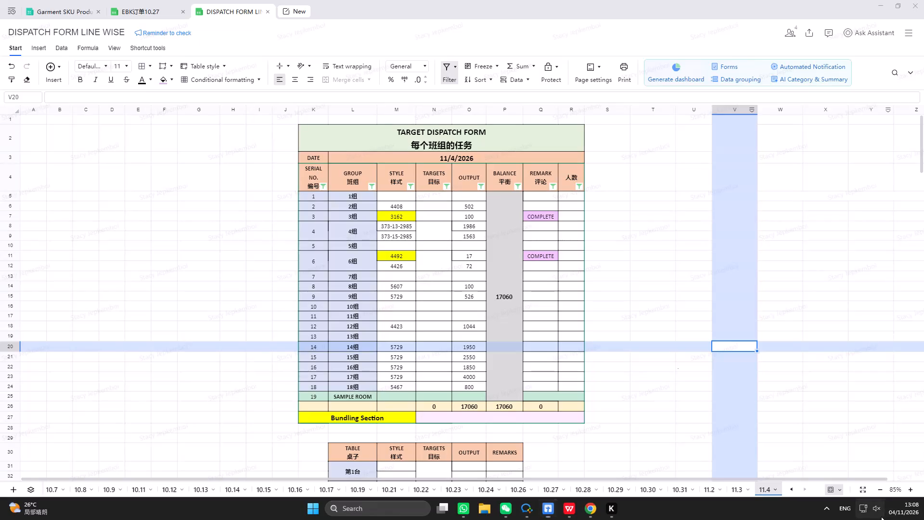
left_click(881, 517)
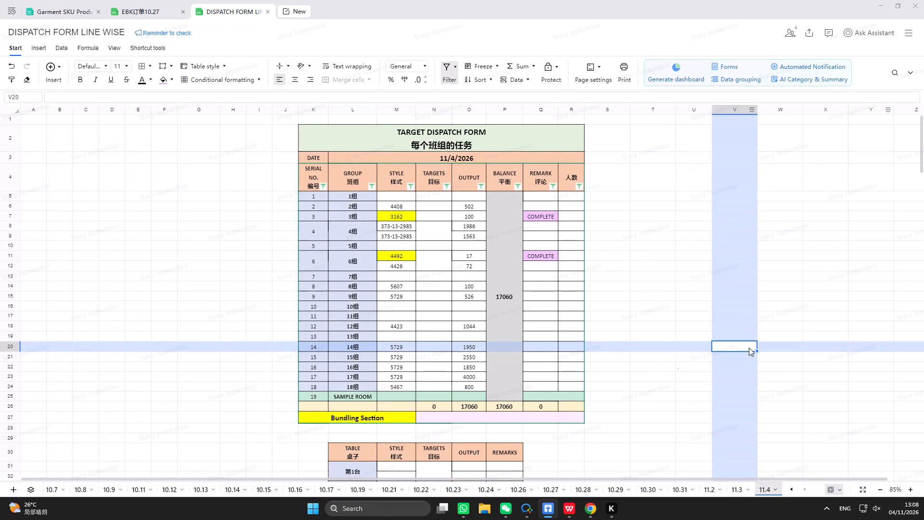
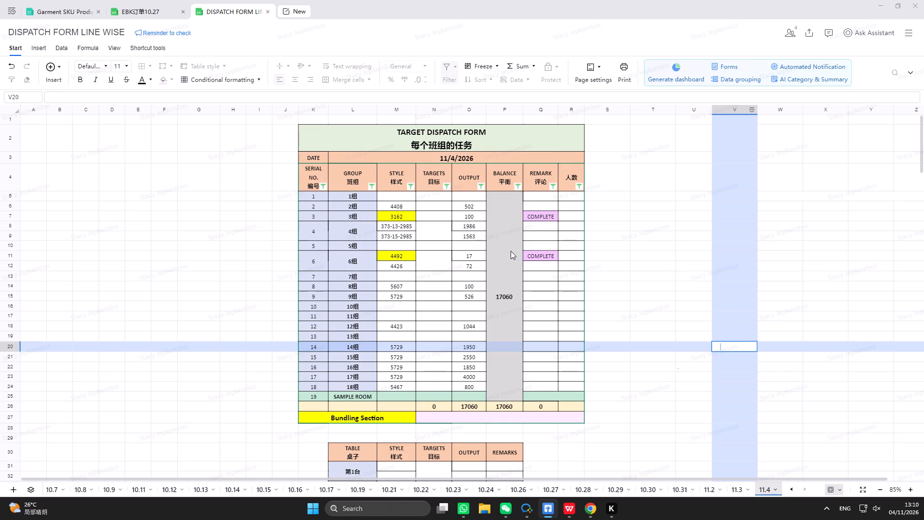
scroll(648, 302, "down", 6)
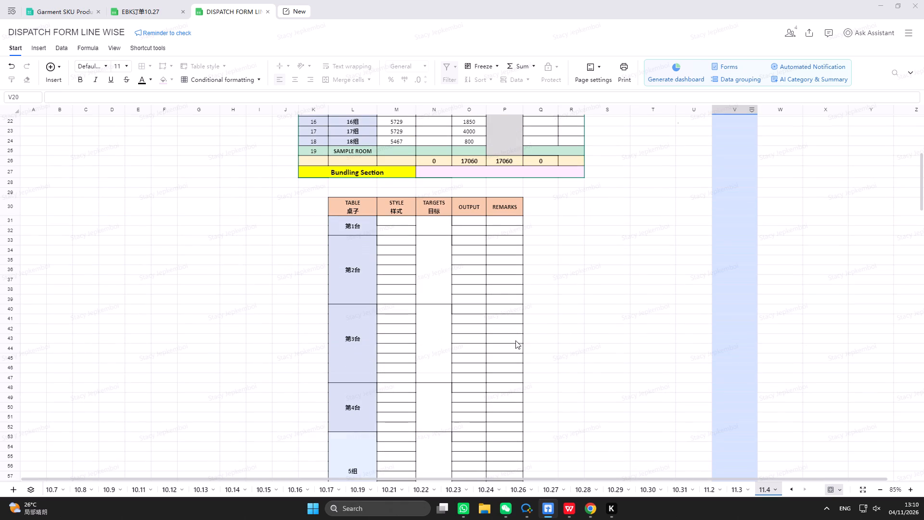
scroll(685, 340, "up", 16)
Switch to the Garment SKU Production Tracker and examine the order quantities, balances and statuses of the 076-5467 records.
left_click(57, 8)
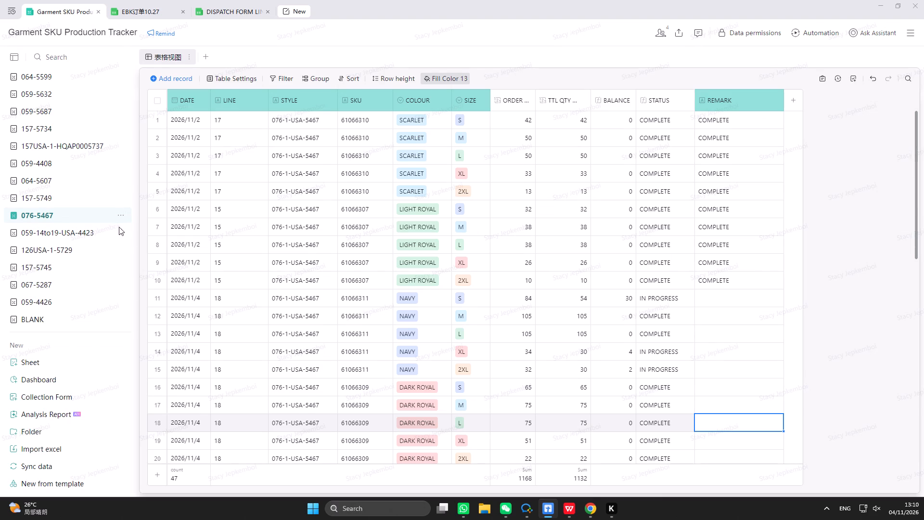
scroll(380, 246, "down", 13)
scroll(379, 248, "up", 8)
scroll(379, 248, "down", 2)
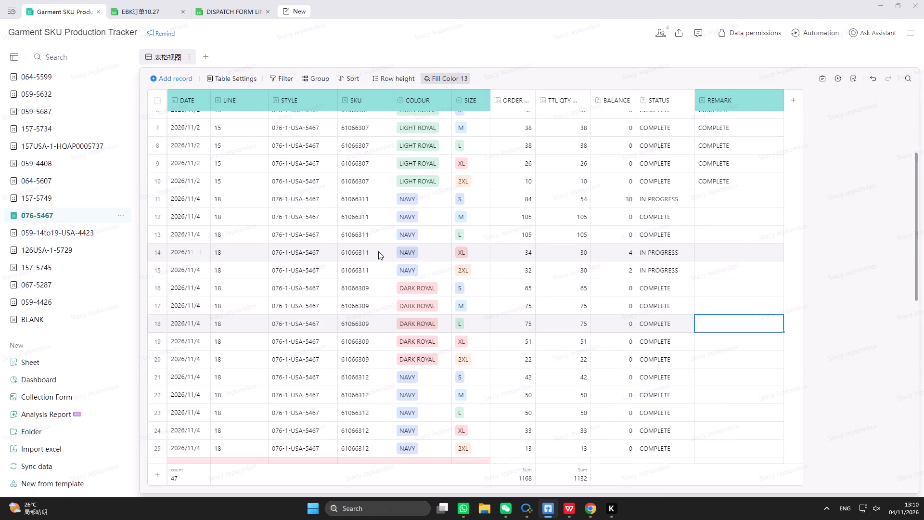
scroll(378, 251, "down", 3)
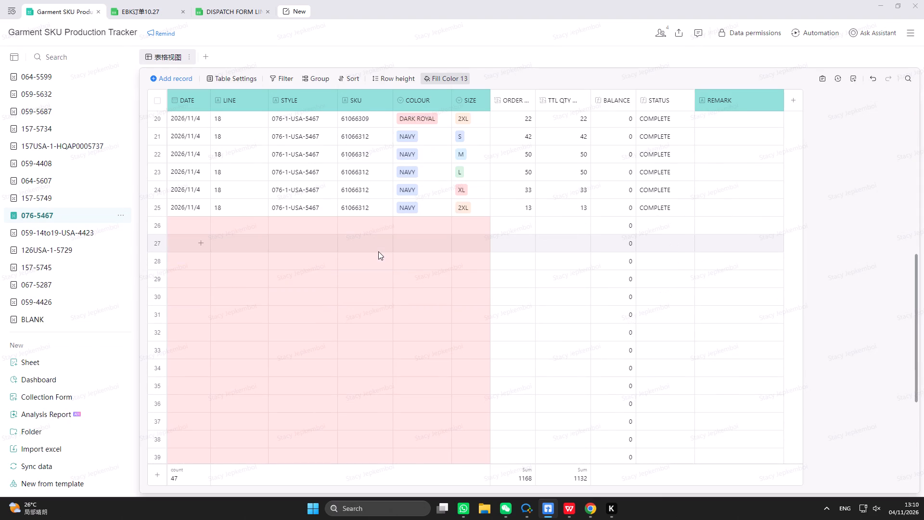
scroll(378, 251, "up", 14)
scroll(378, 251, "up", 11)
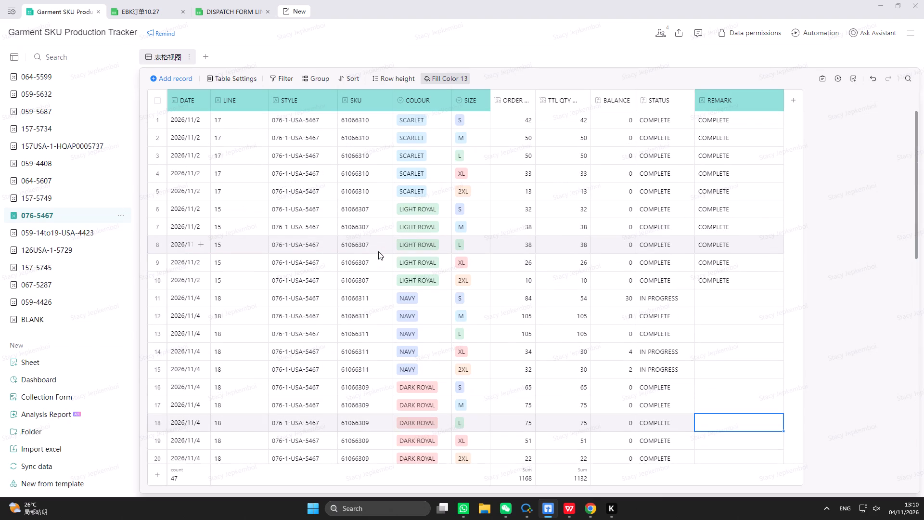
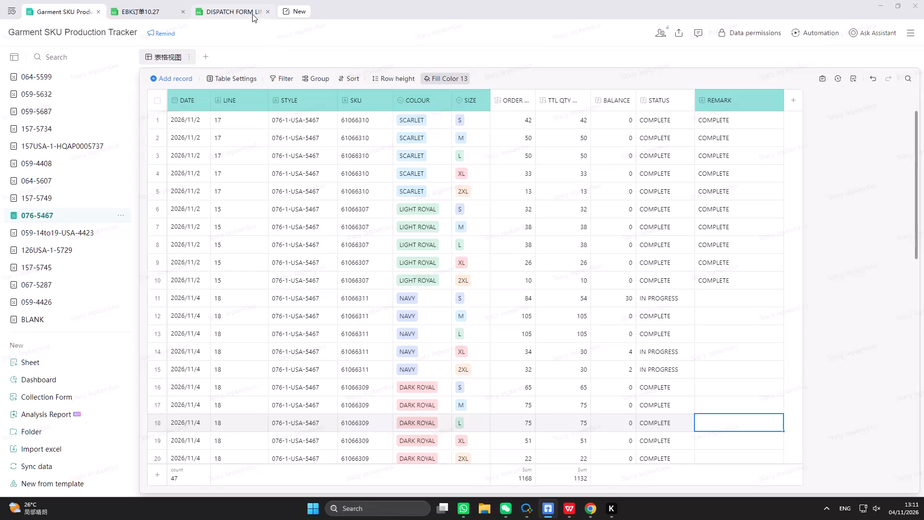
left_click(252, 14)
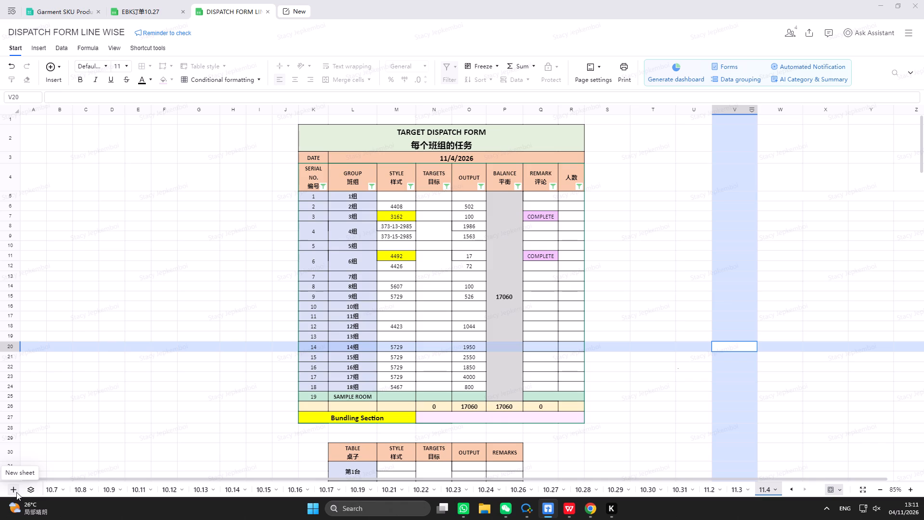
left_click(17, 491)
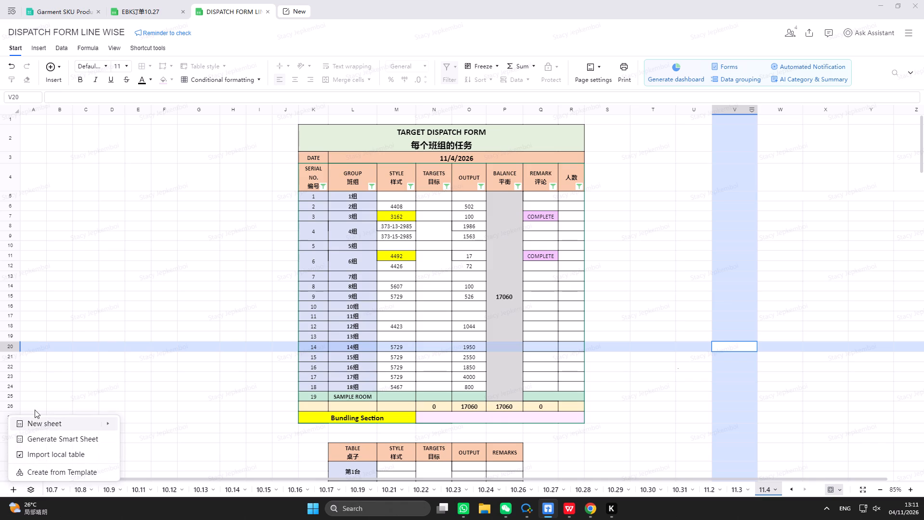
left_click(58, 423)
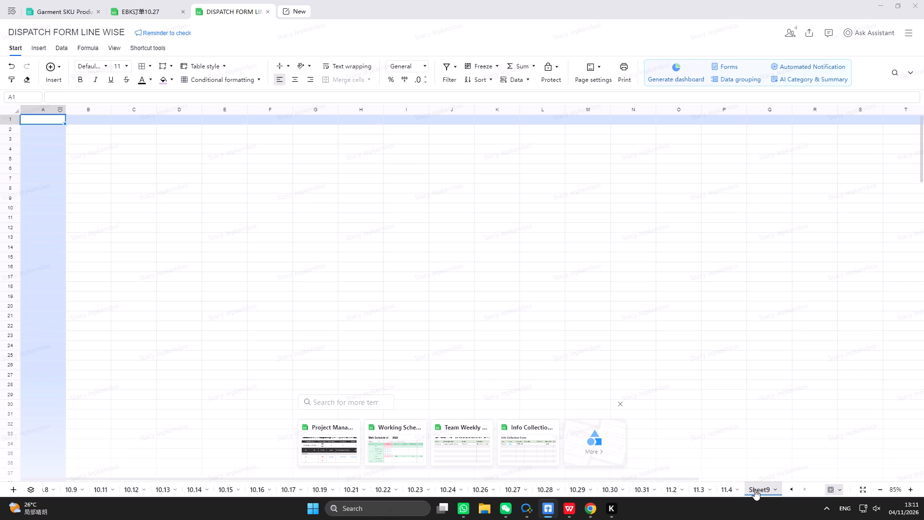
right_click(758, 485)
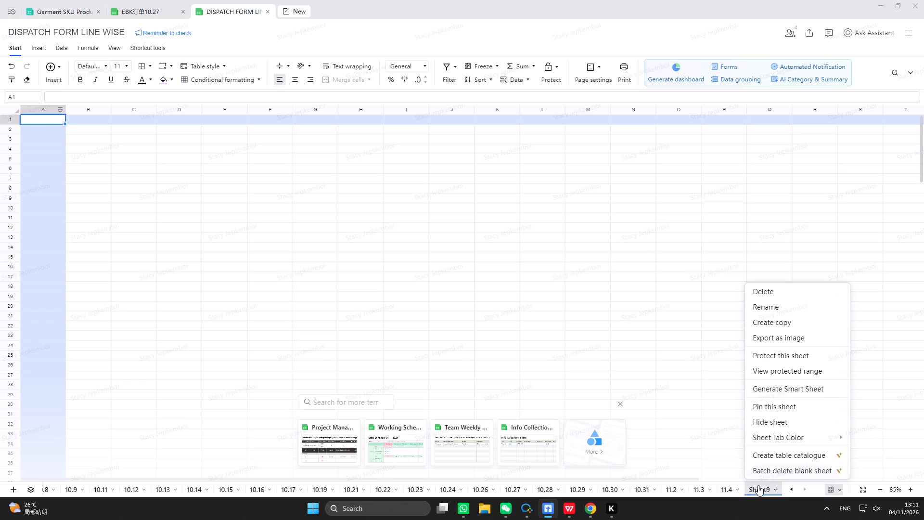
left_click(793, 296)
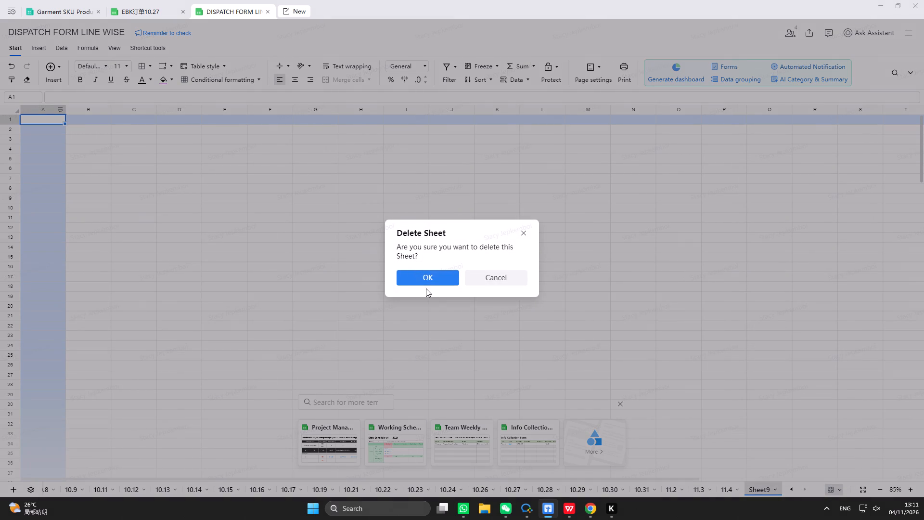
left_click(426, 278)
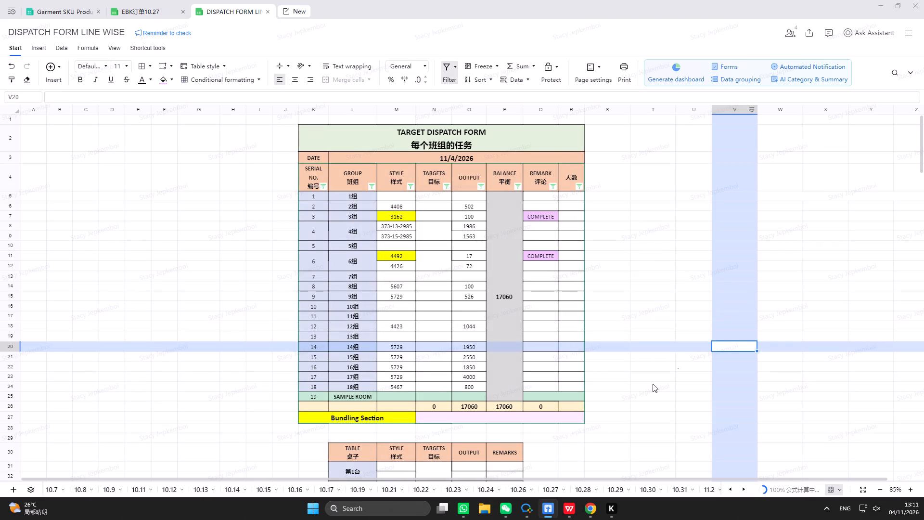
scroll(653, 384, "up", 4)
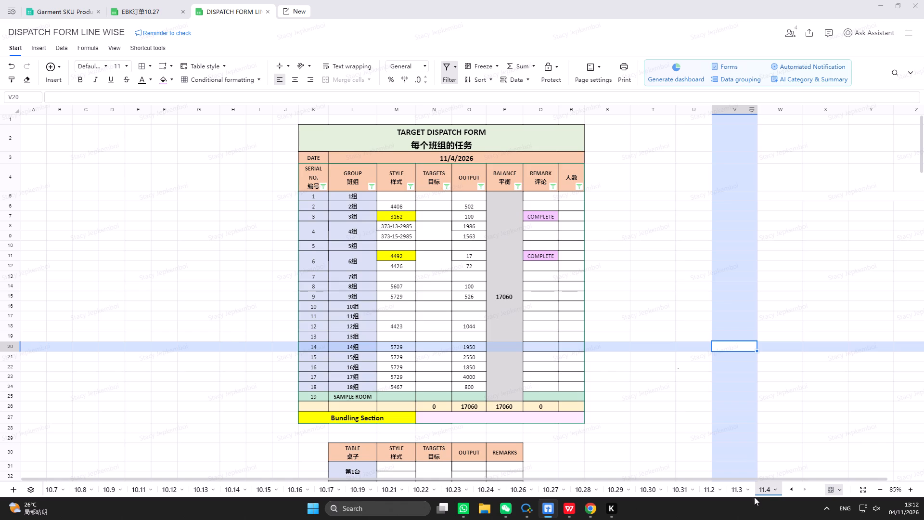
Switch to the EBK订单10.27 workbook and look over the order balances in the 计划总表planning(11.04) sheet.
left_click(150, 11)
scroll(284, 233, "up", 11)
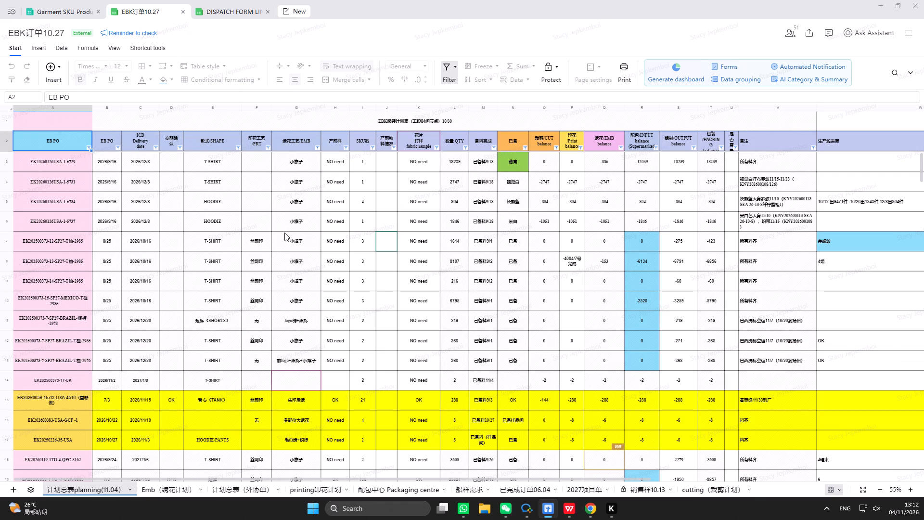
scroll(284, 233, "up", 3)
Return to the DISPATCH FORM LINE WISE workbook and add two new blank sheets after sheet 11.4.
left_click(242, 11)
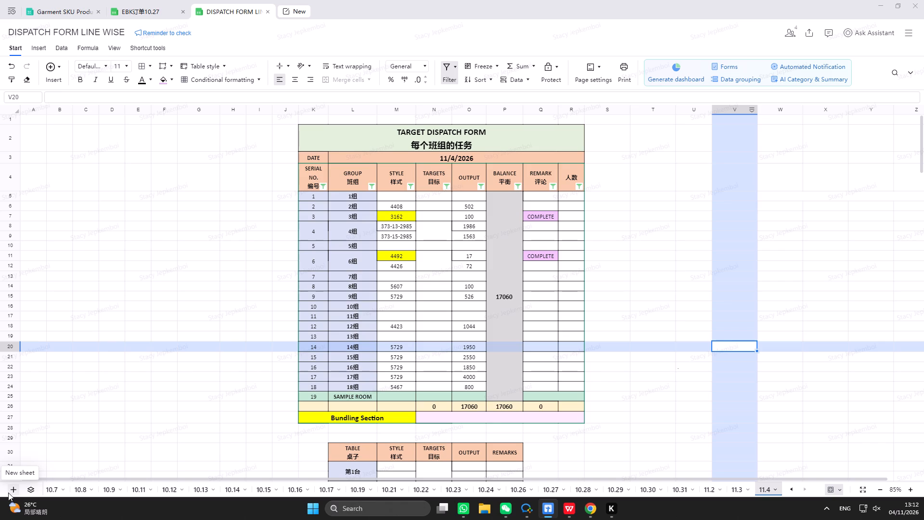
left_click(8, 493)
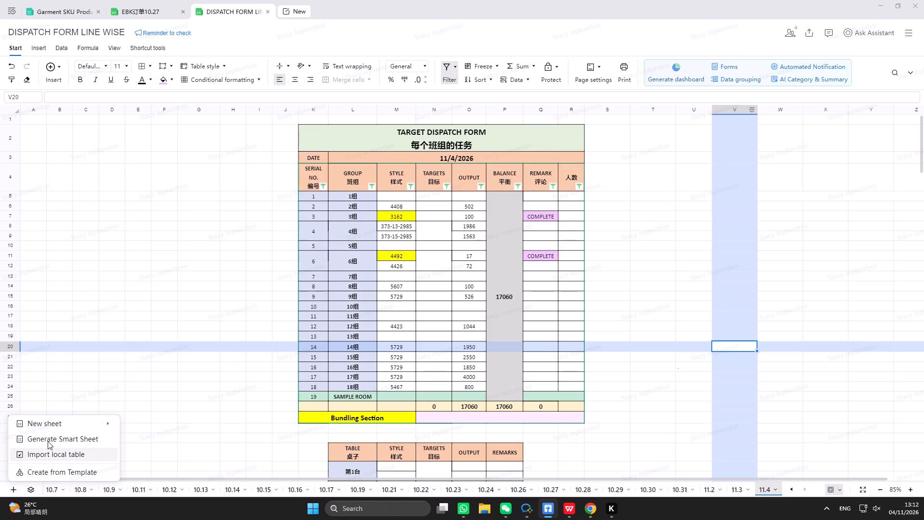
left_click(60, 427)
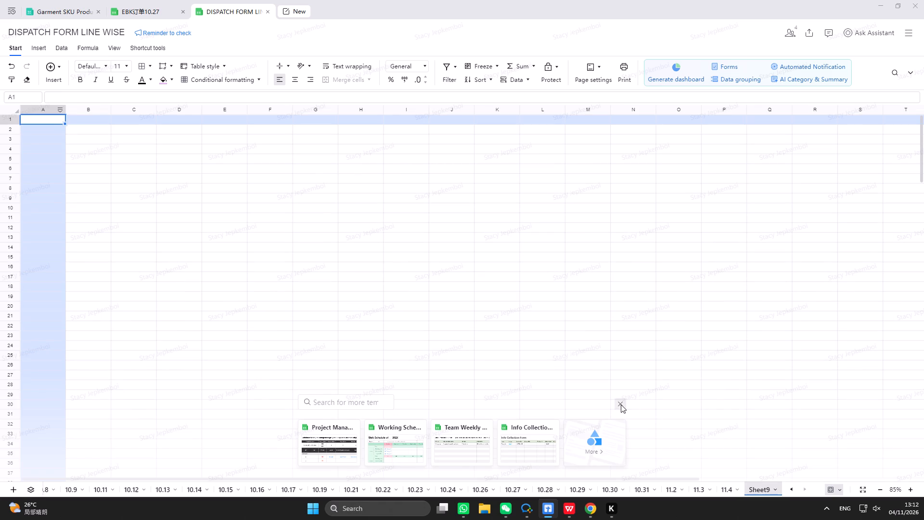
left_click(620, 403)
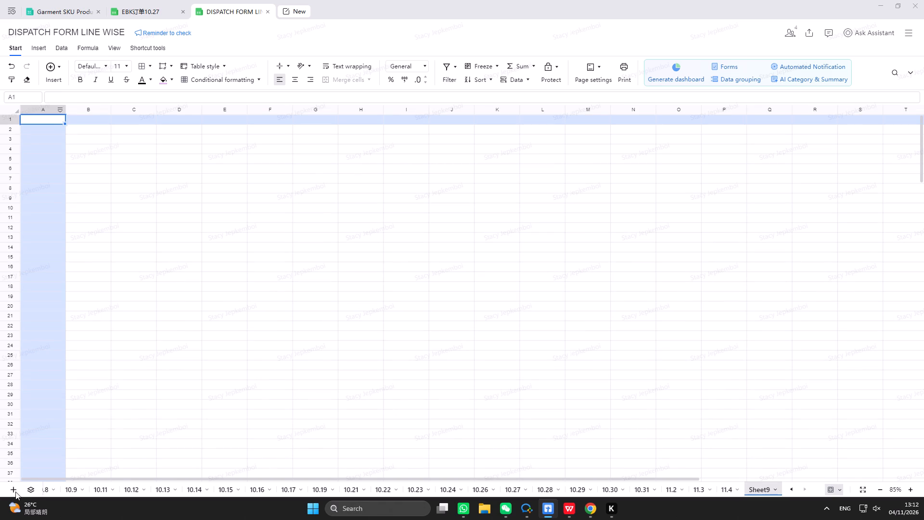
left_click(14, 491)
left_click(57, 429)
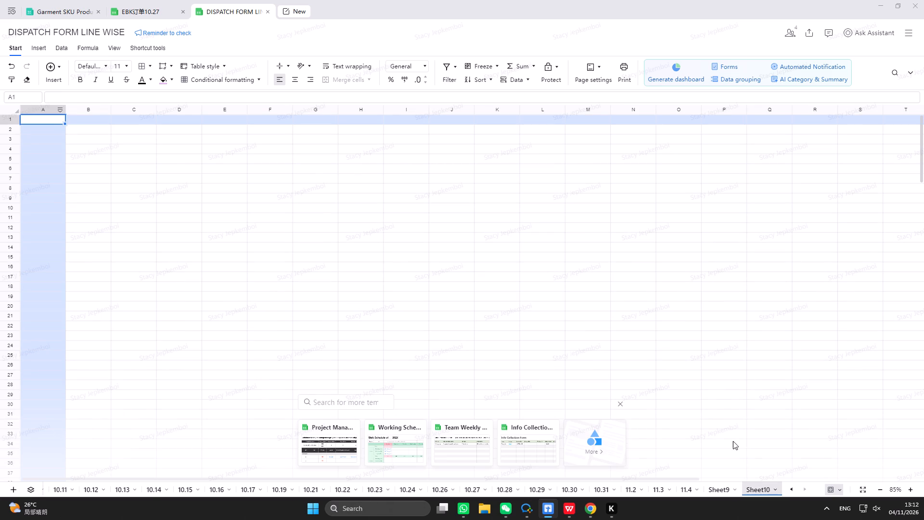
Rename Sheet9 as 11.5.
left_click(727, 490)
right_click(715, 489)
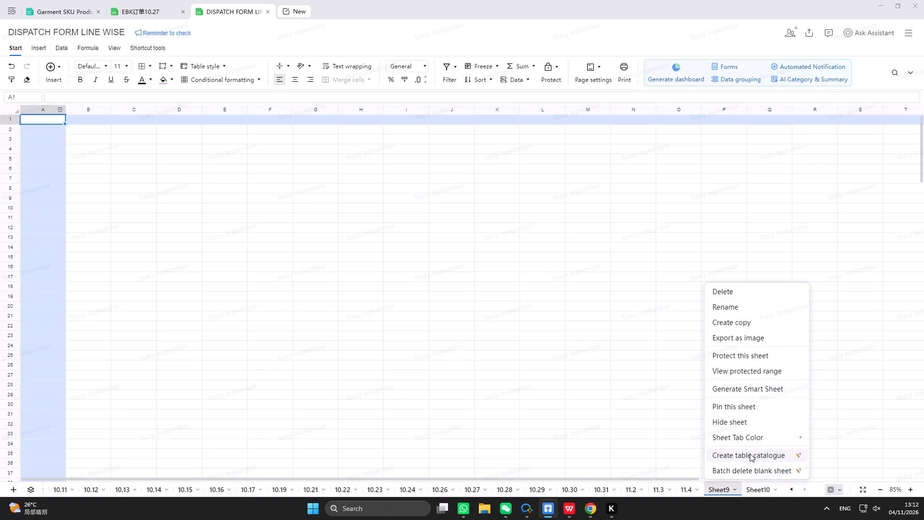
left_click(745, 309)
type("11.5")
key("Return")
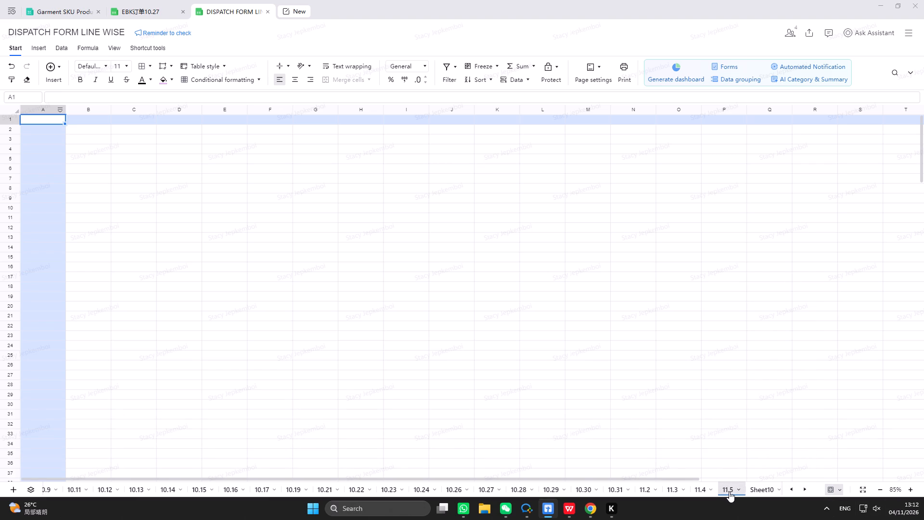
Copy the entire contents of sheet 11.4 and paste them into sheet 11.5.
left_click(700, 492)
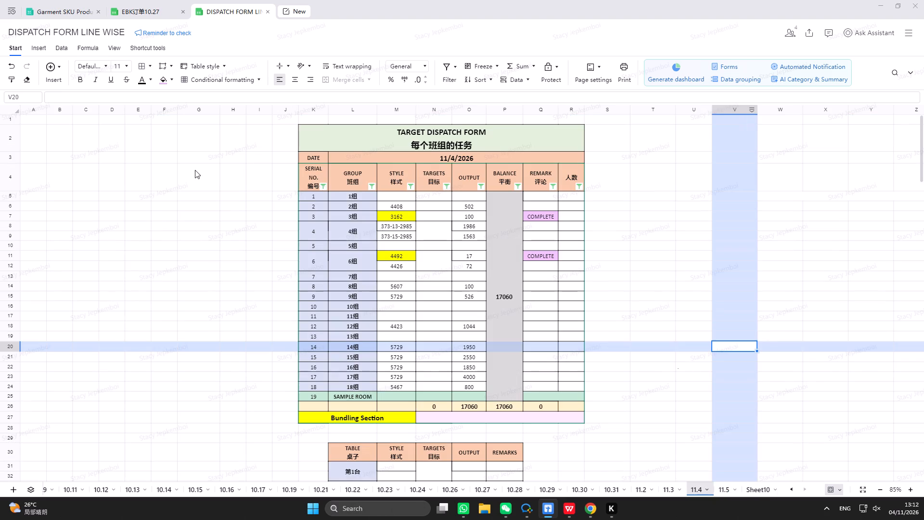
left_click(15, 113)
right_click(15, 113)
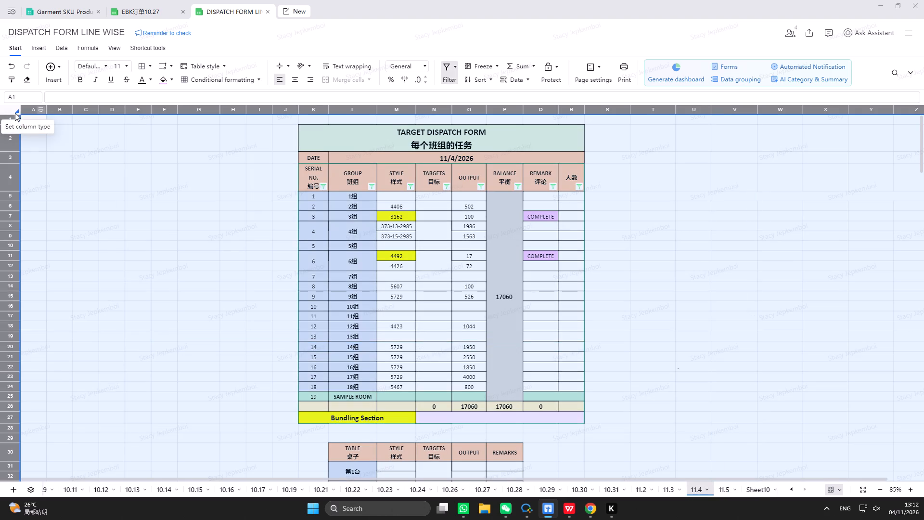
left_click(46, 146)
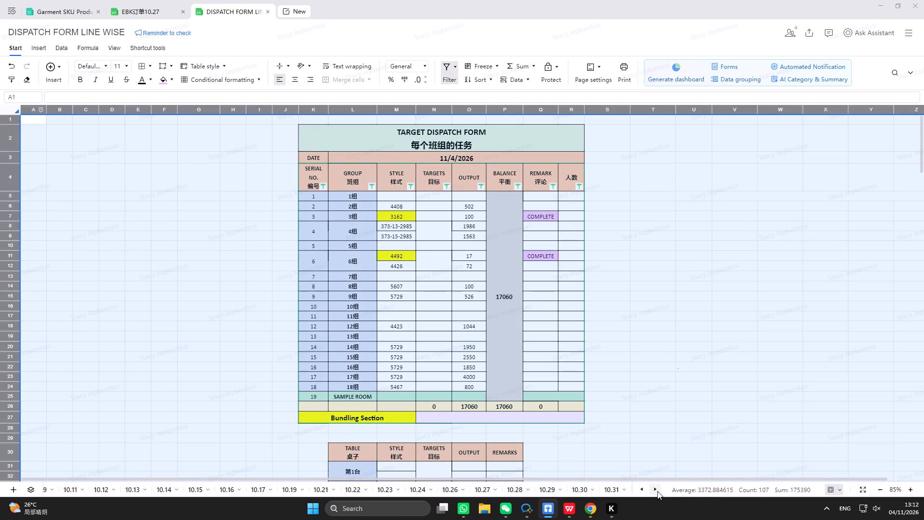
left_click(655, 491)
left_click(572, 489)
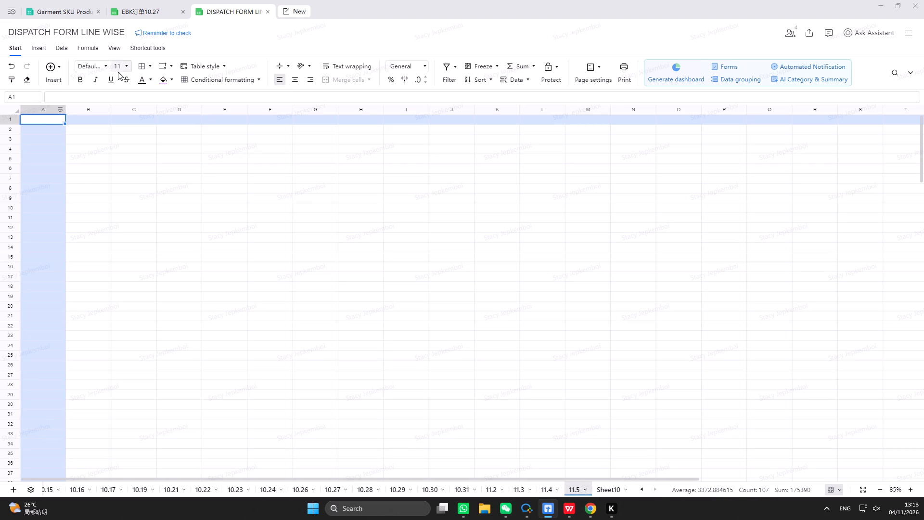
left_click(18, 114)
right_click(18, 114)
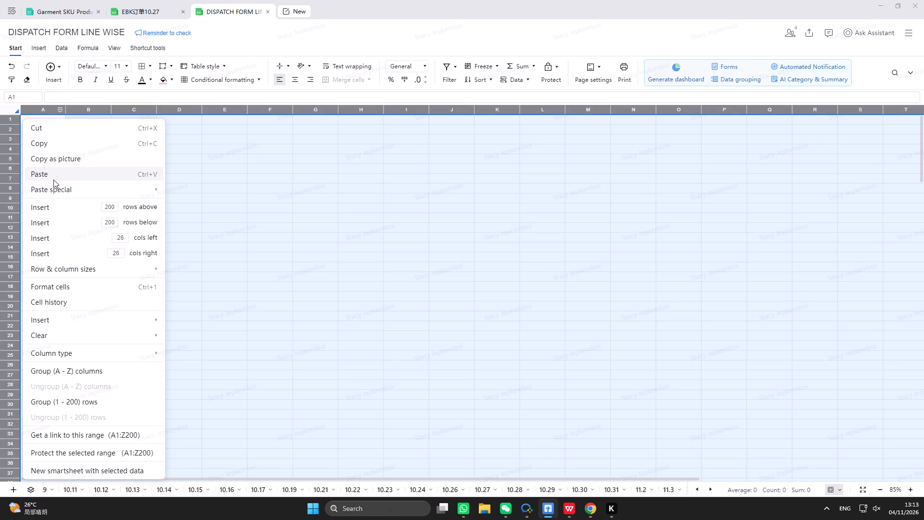
left_click(53, 180)
Set the DATE of the copied dispatch form to 2026/11/5.
left_click(466, 161)
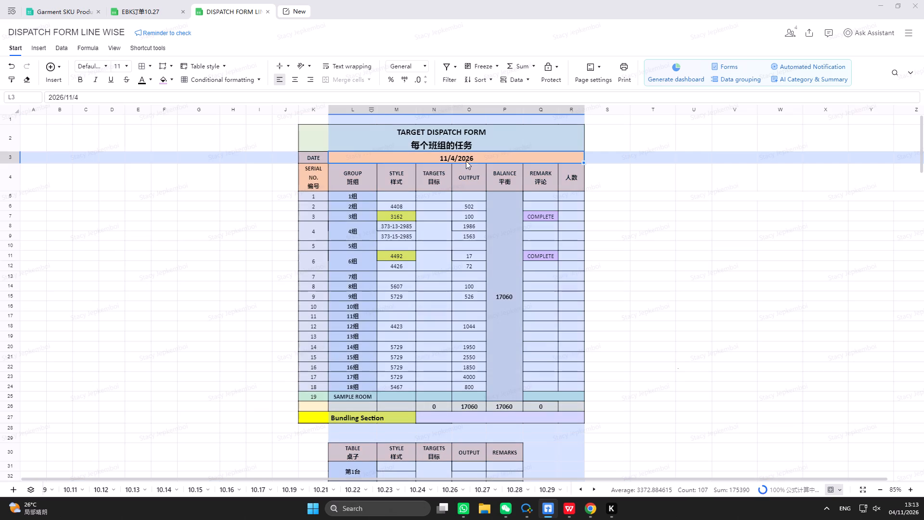
left_click(367, 96)
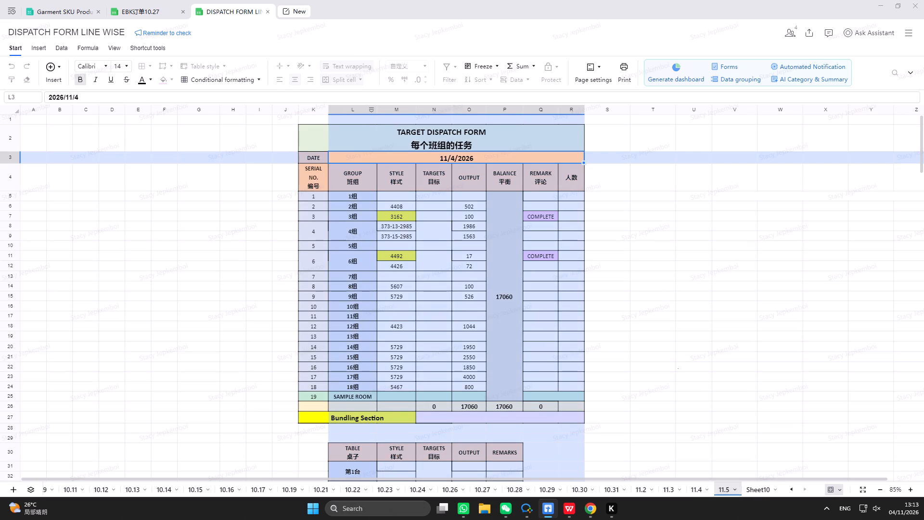
key("BackSpace")
key("5")
key("Return")
Clear the contents of the STYLE, TARGETS and OUTPUT cells for groups 1 to 18 and remove their fill colour.
left_click_drag(405, 198, 415, 217)
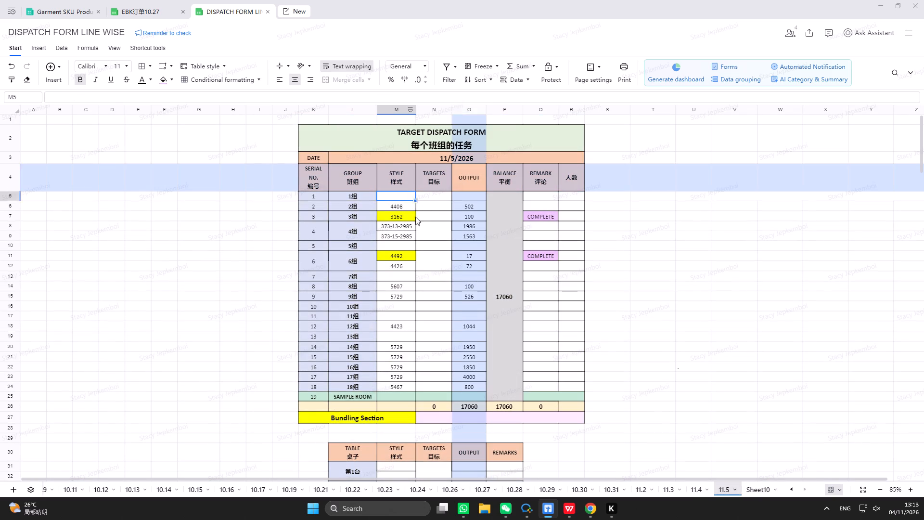
left_click_drag(415, 217, 473, 381)
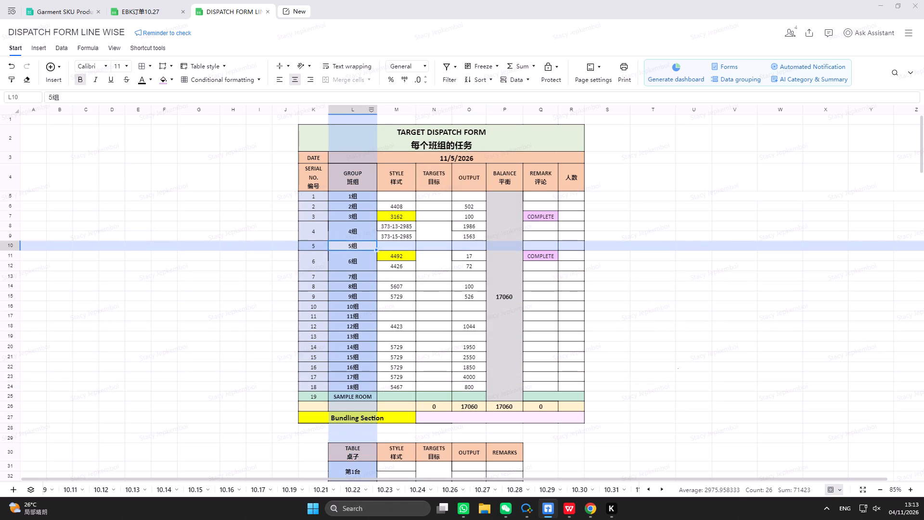
left_click_drag(399, 195, 476, 383)
right_click(435, 298)
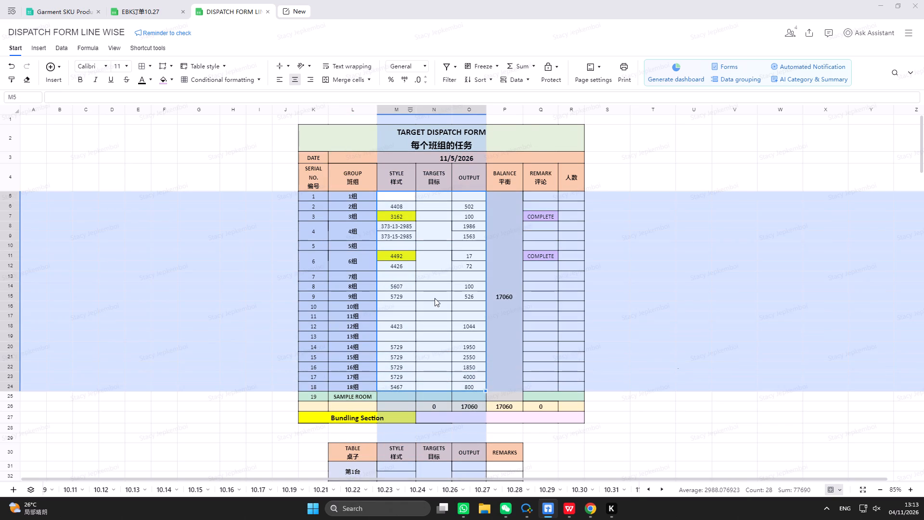
left_click(591, 335)
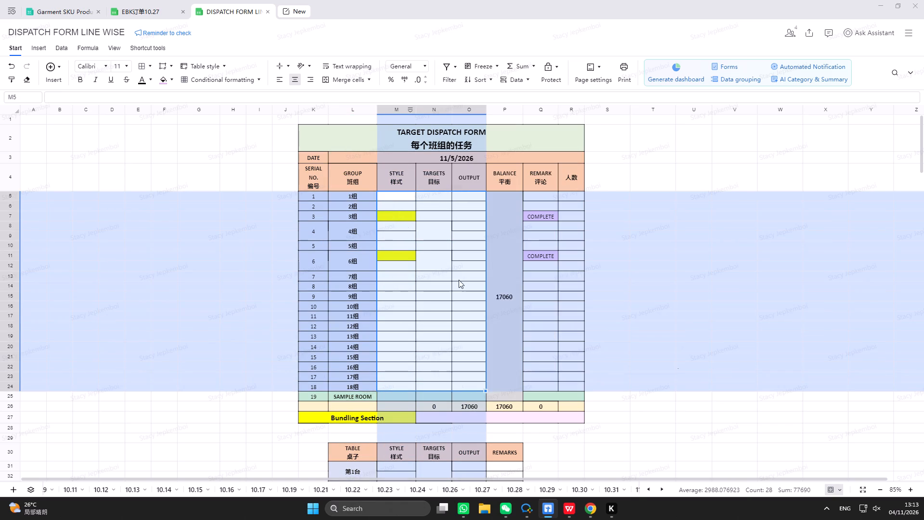
left_click(173, 81)
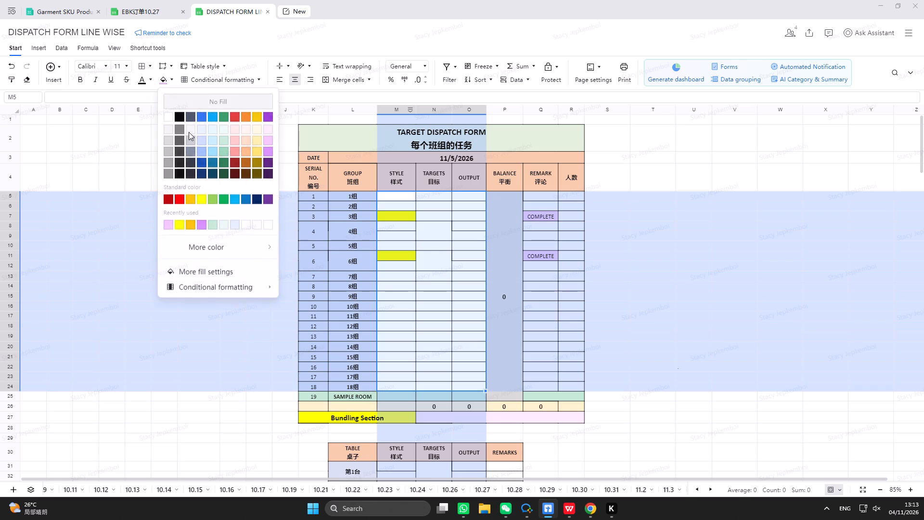
left_click(210, 104)
Clear the STYLE, TARGETS and OUTPUT cells again, from group 1 down to and including the SAMPLE ROOM row.
left_click_drag(386, 195, 458, 369)
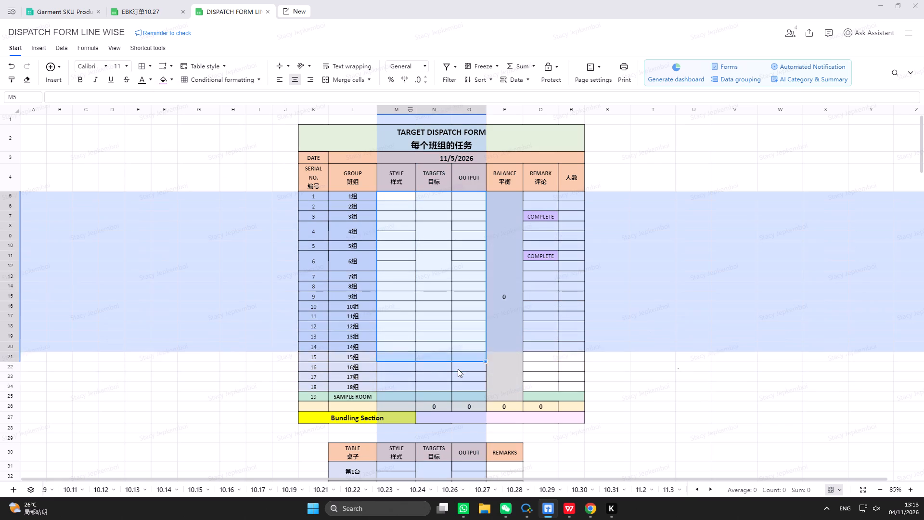
left_click_drag(458, 369, 461, 395)
right_click(439, 308)
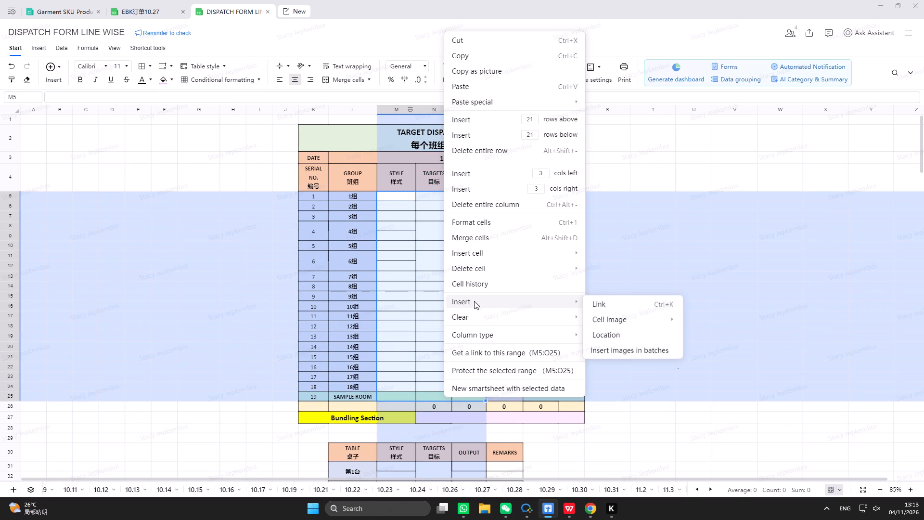
left_click(617, 335)
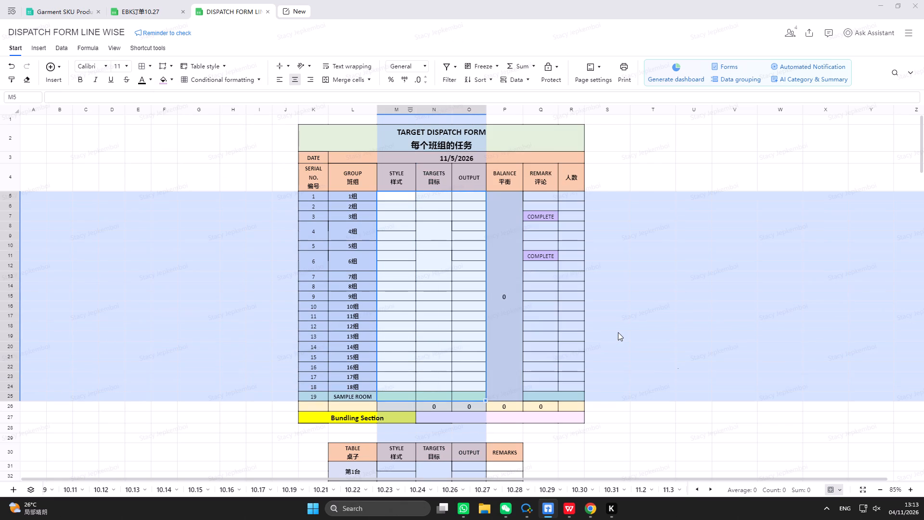
left_click(690, 329)
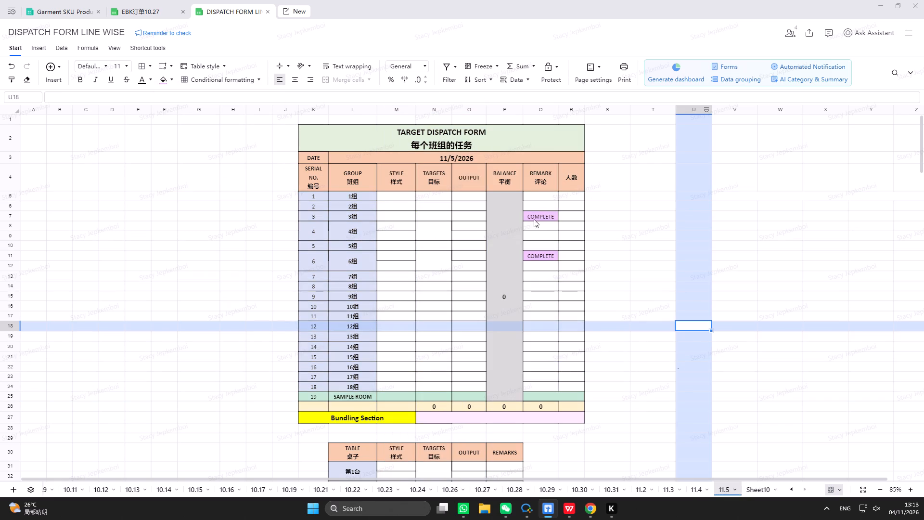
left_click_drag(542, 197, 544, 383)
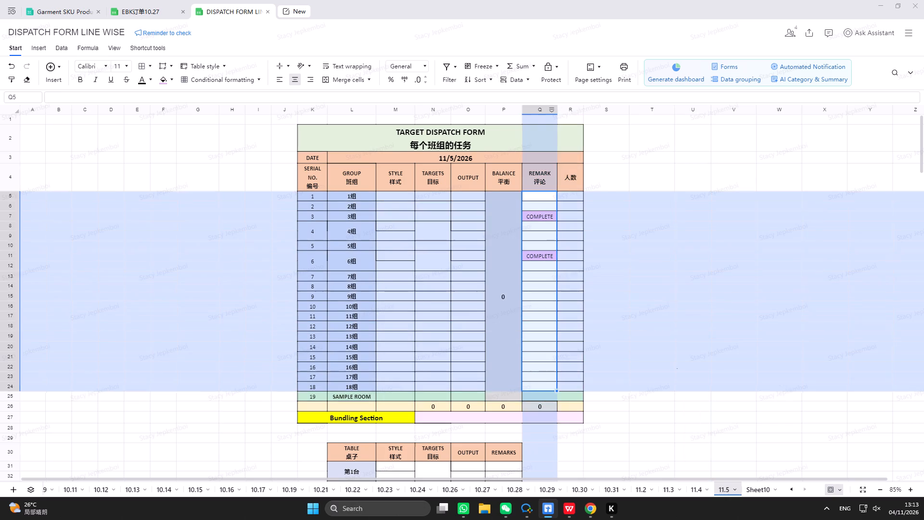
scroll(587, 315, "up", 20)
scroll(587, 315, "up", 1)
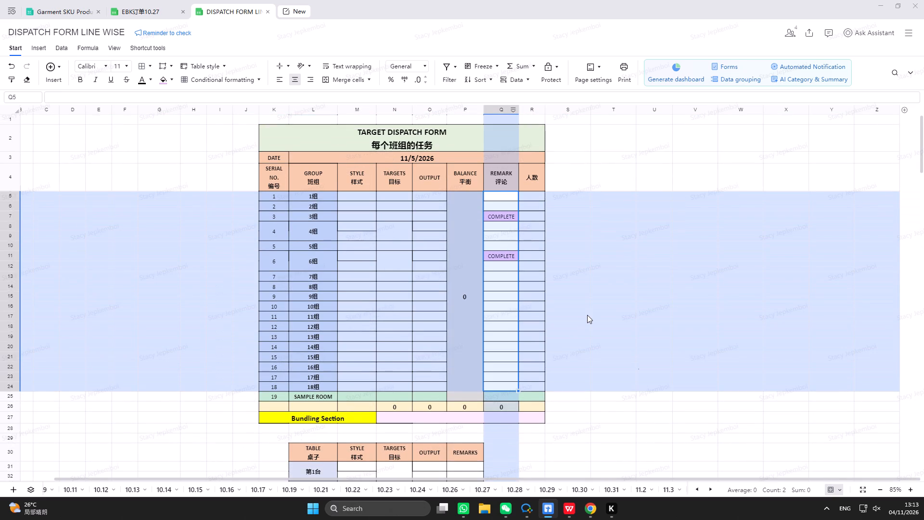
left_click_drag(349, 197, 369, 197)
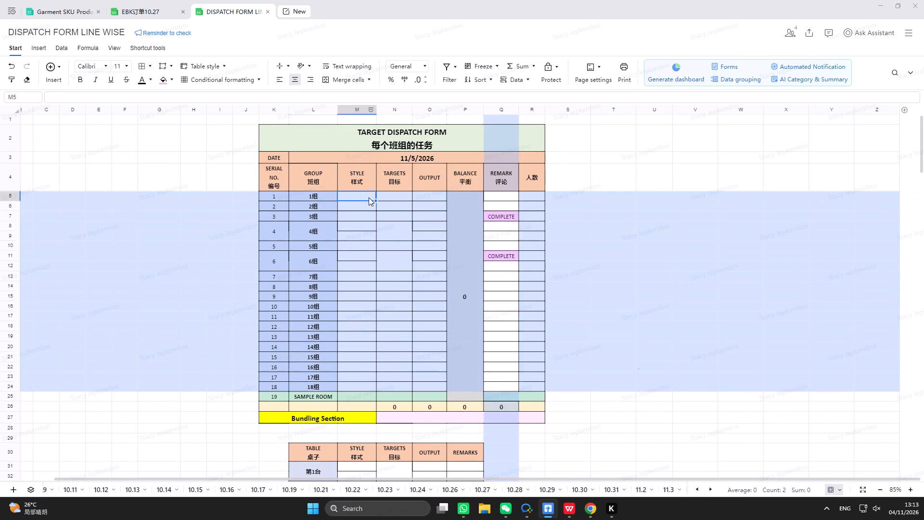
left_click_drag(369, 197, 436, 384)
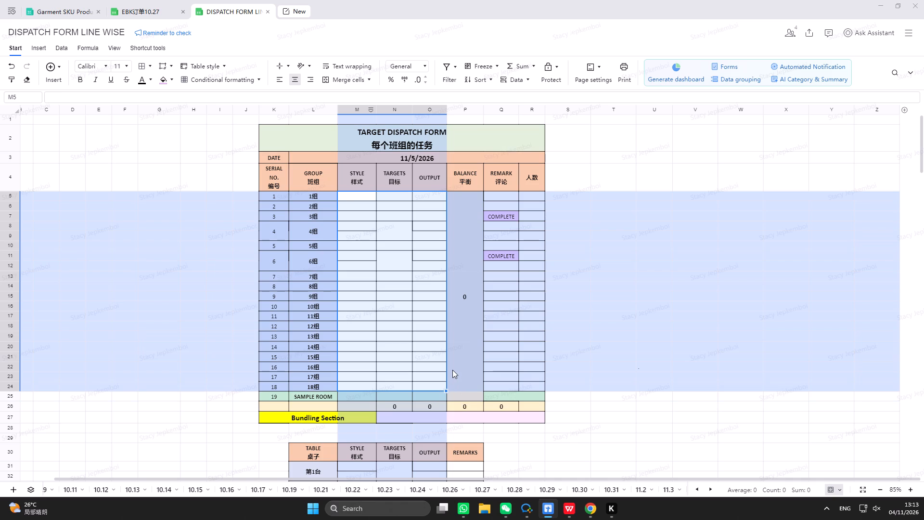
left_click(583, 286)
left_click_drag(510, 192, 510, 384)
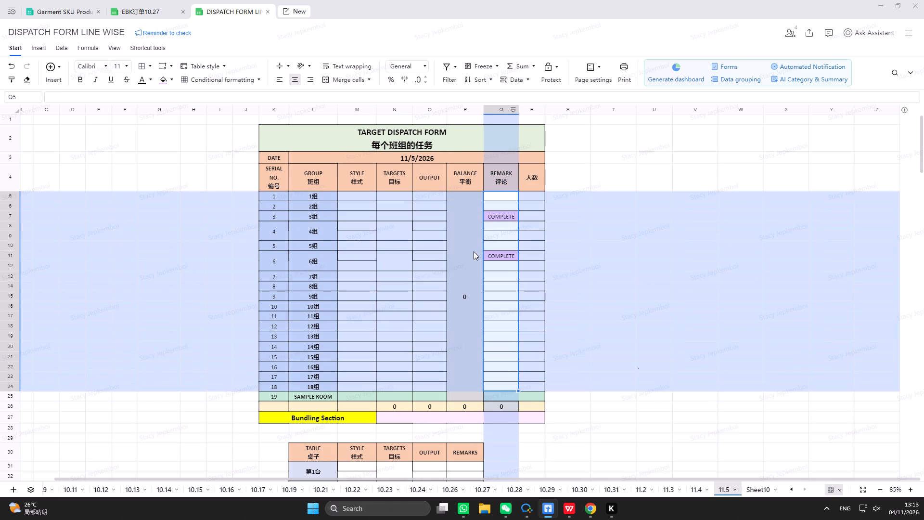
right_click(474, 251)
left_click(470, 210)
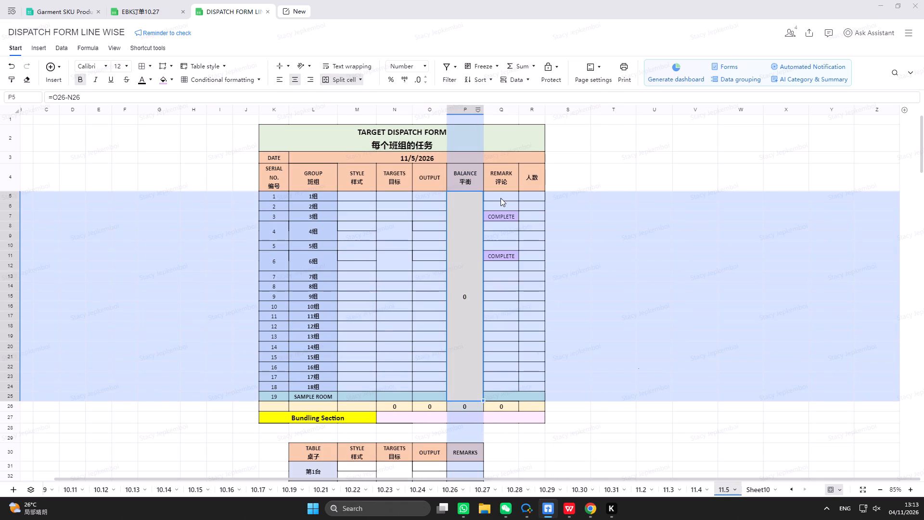
Clear the contents of the REMARK cells for groups 1 to 17 on sheet 11.5 and remove their fill colour.
left_click_drag(502, 196, 507, 381)
right_click(500, 305)
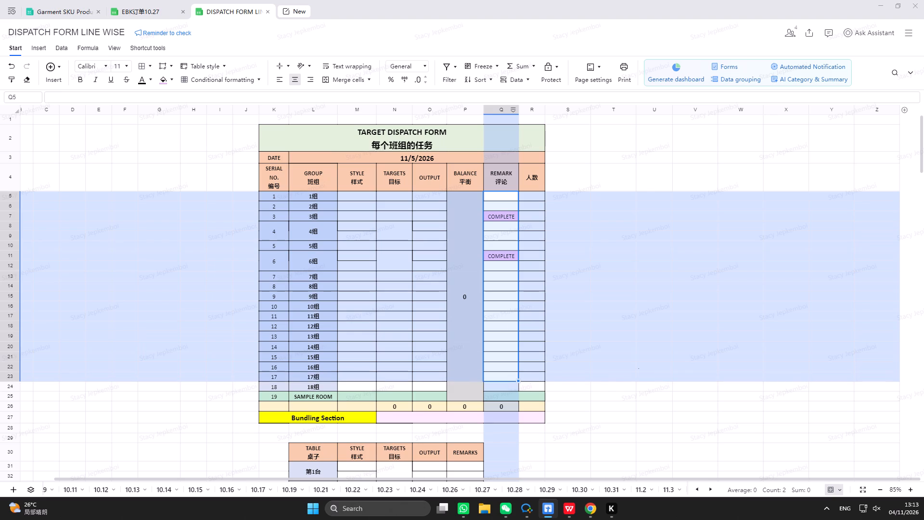
left_click_drag(657, 335, 651, 332)
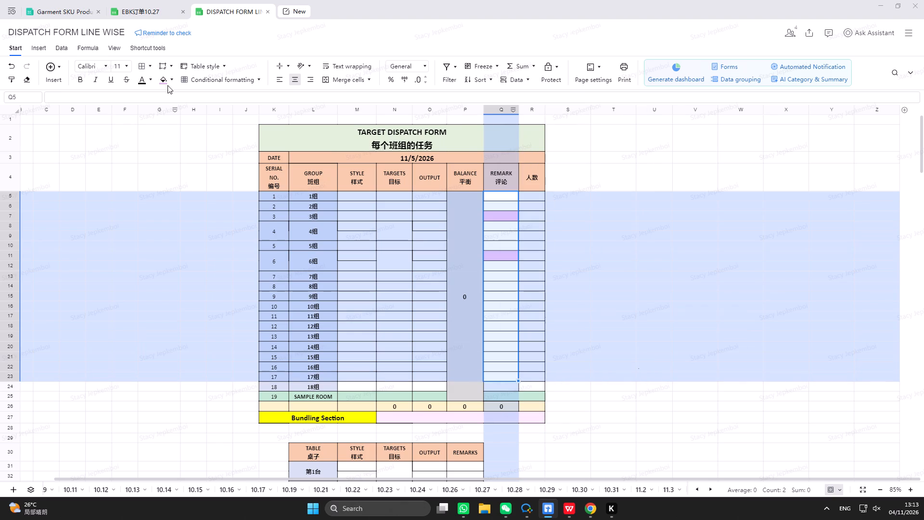
left_click(171, 80)
left_click(178, 99)
left_click(577, 312)
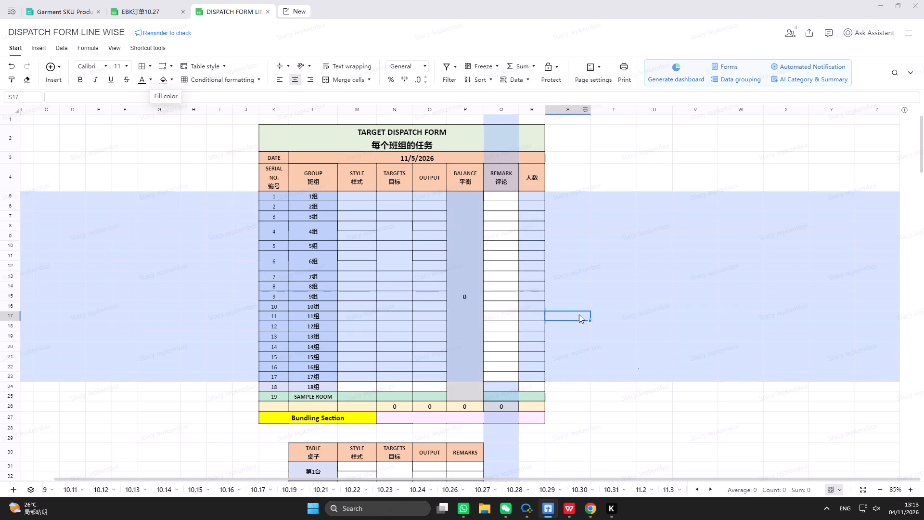
left_click(605, 409)
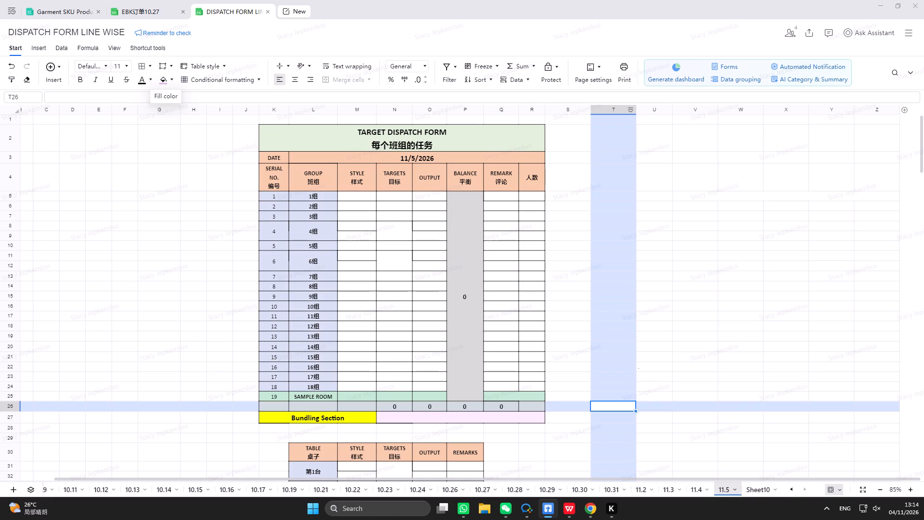
Add a new blank sheet directly after sheet 11.5.
left_click(12, 489)
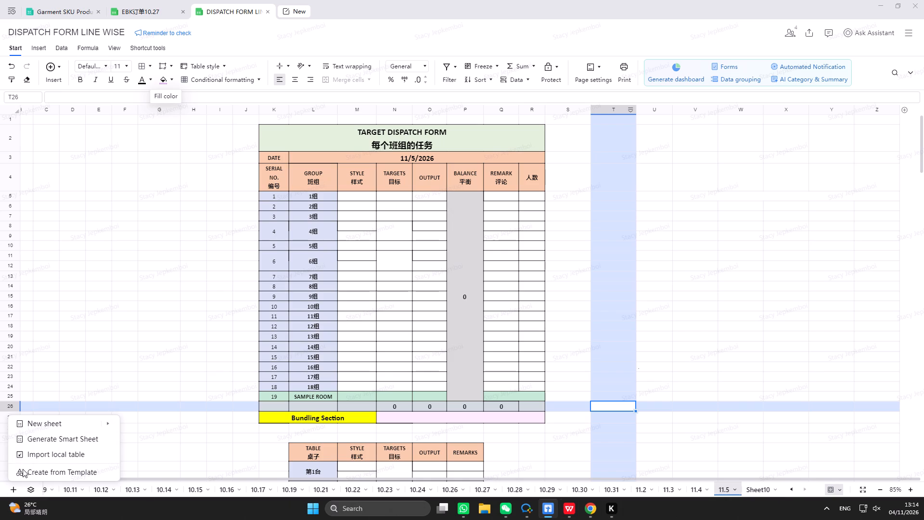
left_click(36, 423)
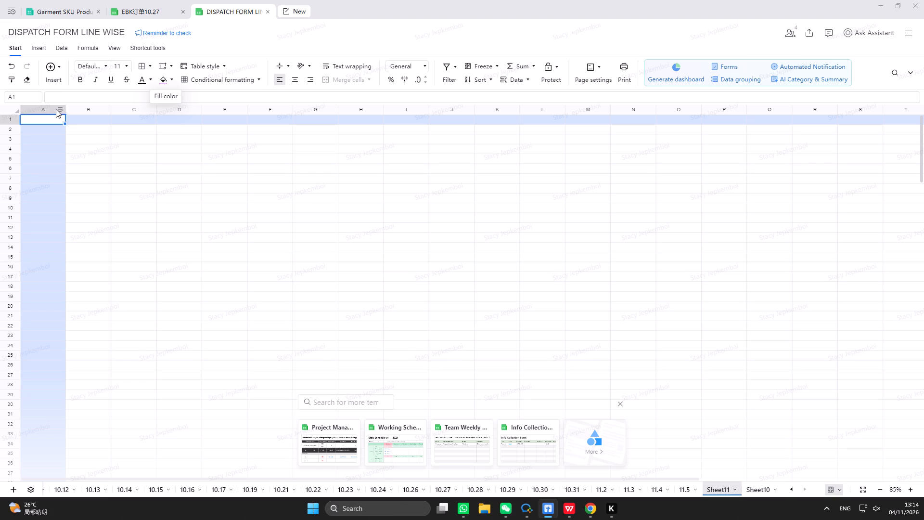
Look through Sheet10, the newly added blank sheet and sheet 11.5.
left_click(751, 489)
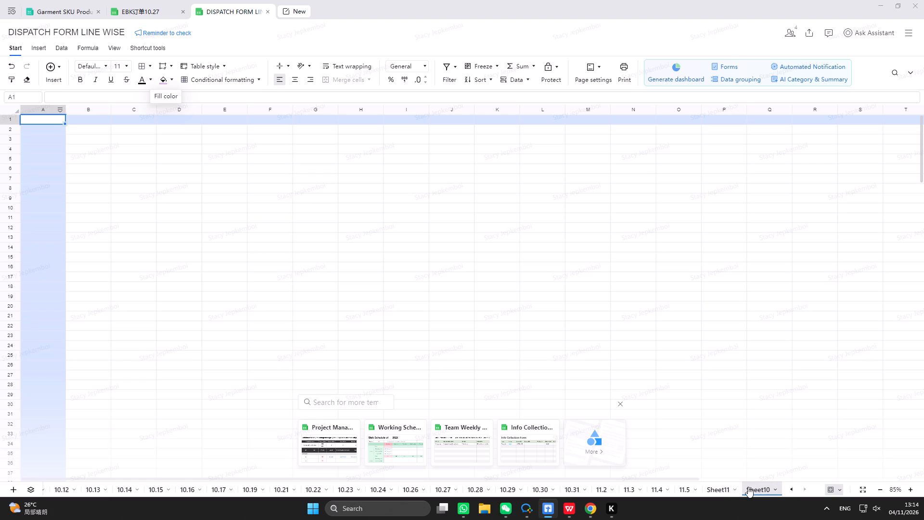
left_click(729, 488)
scroll(654, 416, "up", 4)
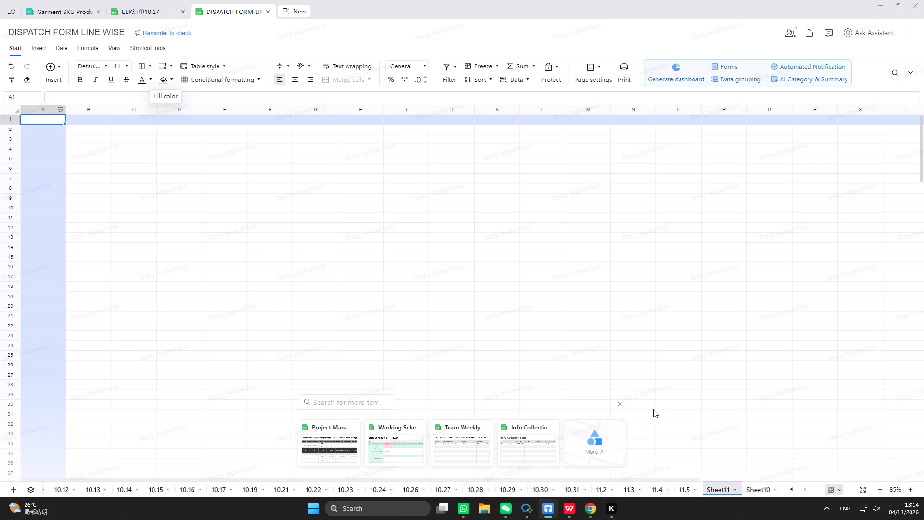
scroll(653, 409, "up", 5)
scroll(656, 408, "down", 3)
scroll(656, 408, "up", 7)
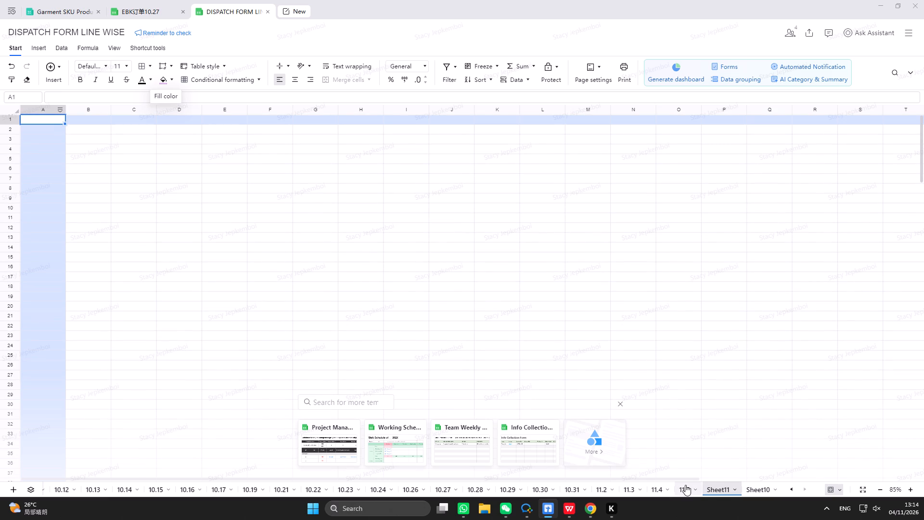
left_click(691, 492)
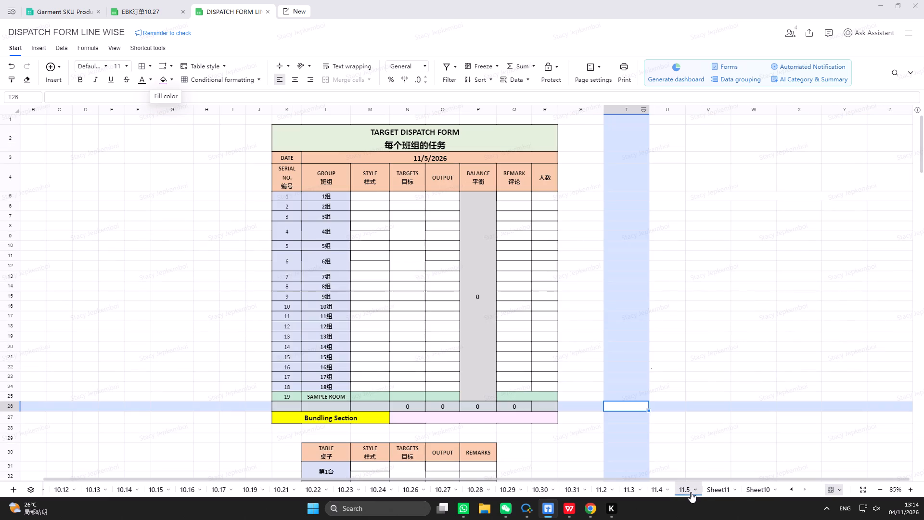
Add another new blank sheet directly after Sheet10.
left_click(765, 489)
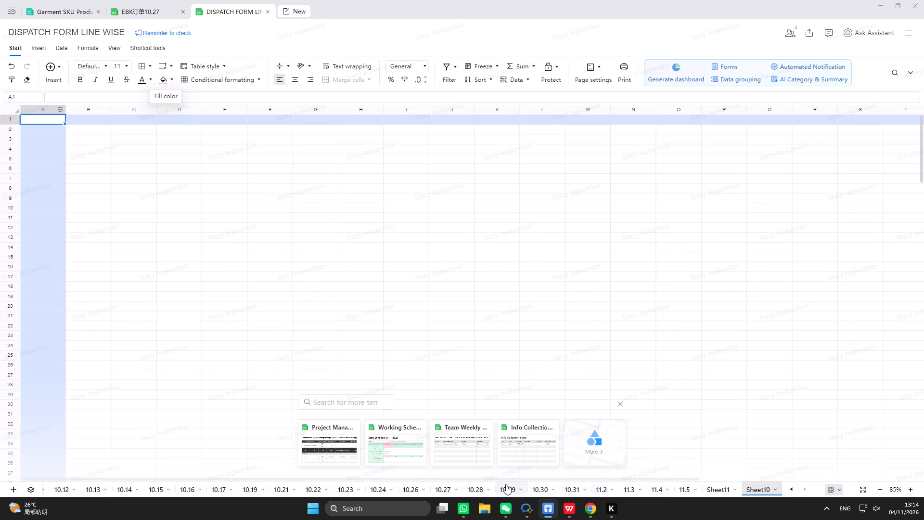
left_click(16, 492)
left_click(43, 422)
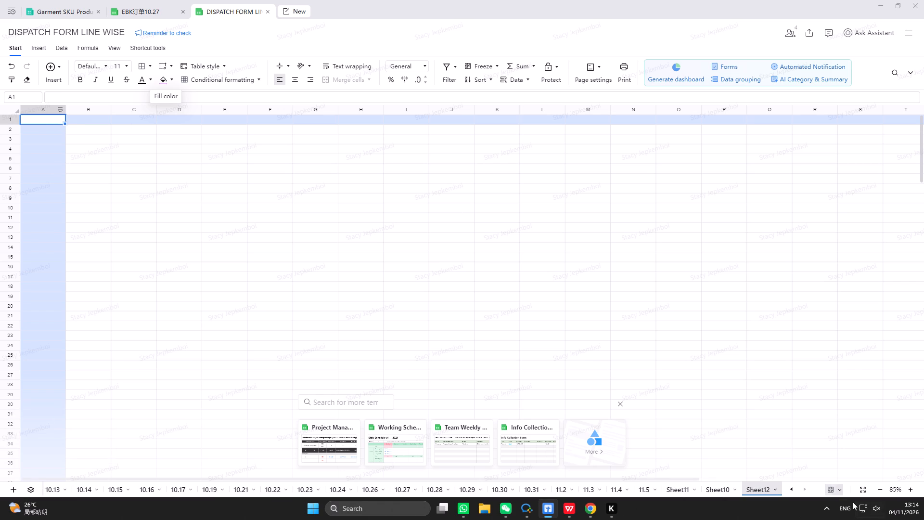
Rename the new sheet after Sheet10 as 11.
right_click(774, 487)
left_click(768, 304)
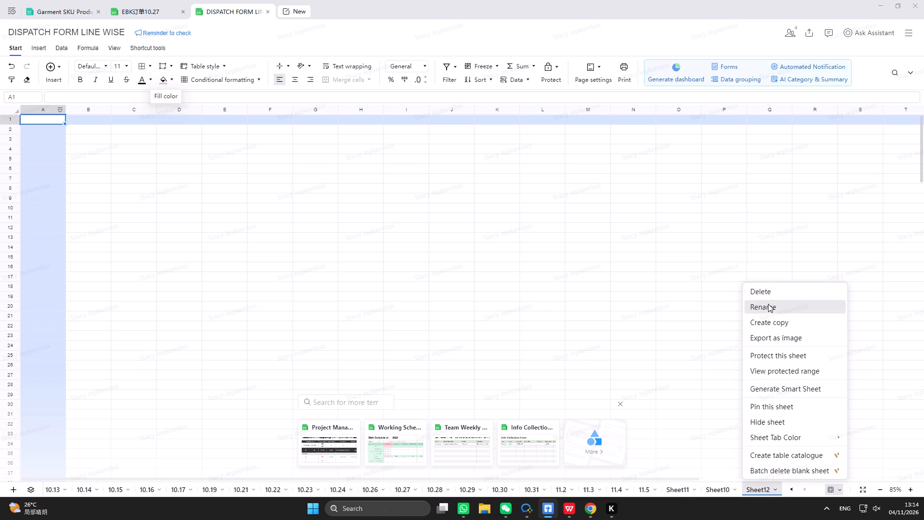
left_click(771, 491)
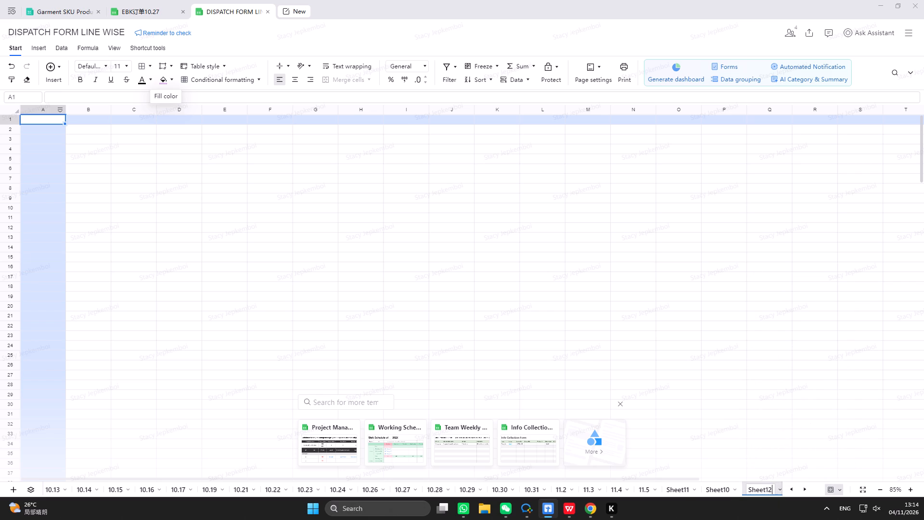
key("BackSpace")
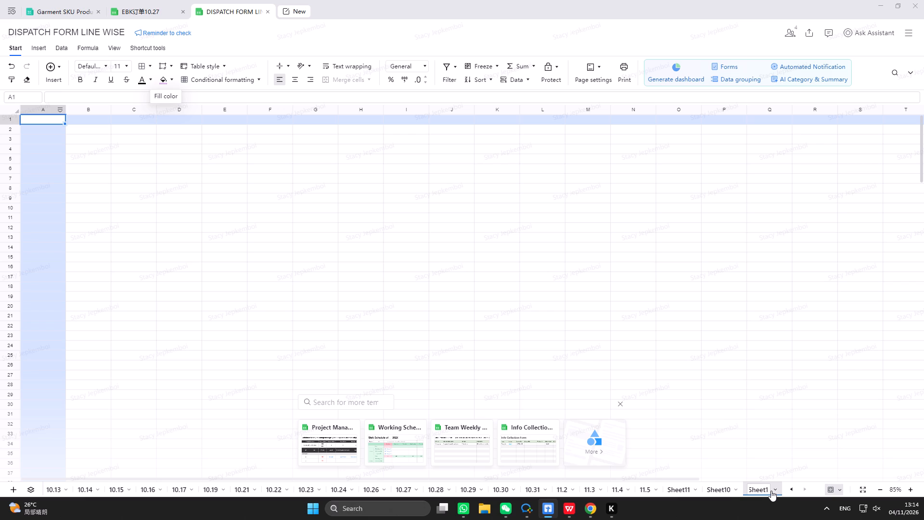
key("BackSpace")
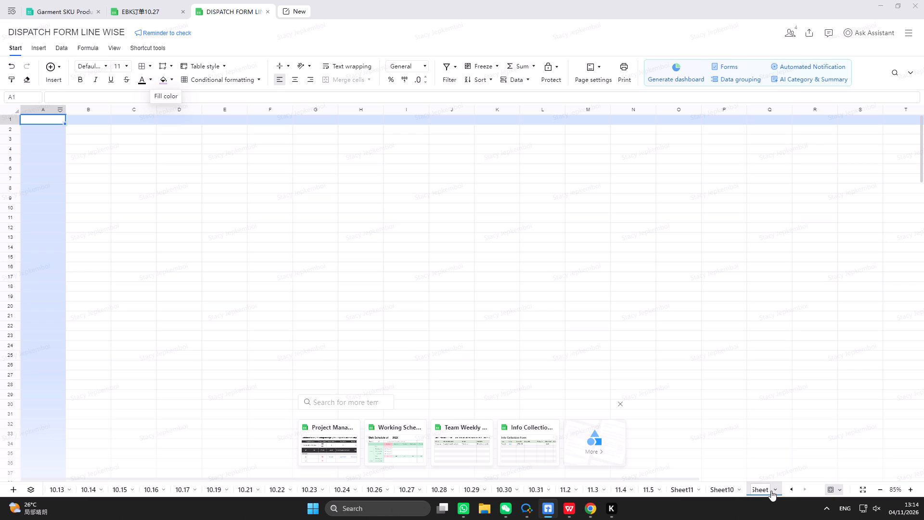
key("1")
key("BackSpace")
key("BackSpace")
key("BackSpace")
key("BackSpace")
key("BackSpace")
key("BackSpace")
key("BackSpace")
key("BackSpace")
key("BackSpace")
key("BackSpace")
key("BackSpace")
key("BackSpace")
key("BackSpace")
key("BackSpace")
key("BackSpace")
type("11")
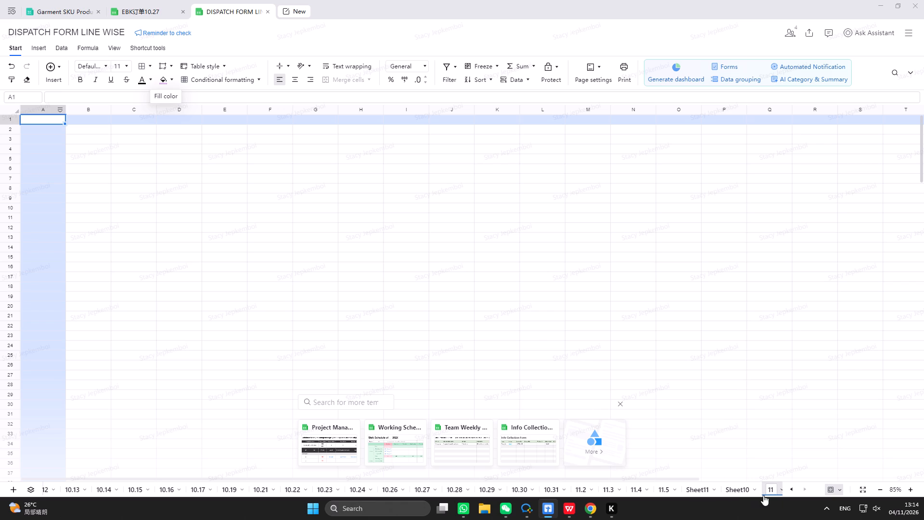
Copy the entire contents of sheet 11.5 and paste them into sheet 11.
left_click(664, 488)
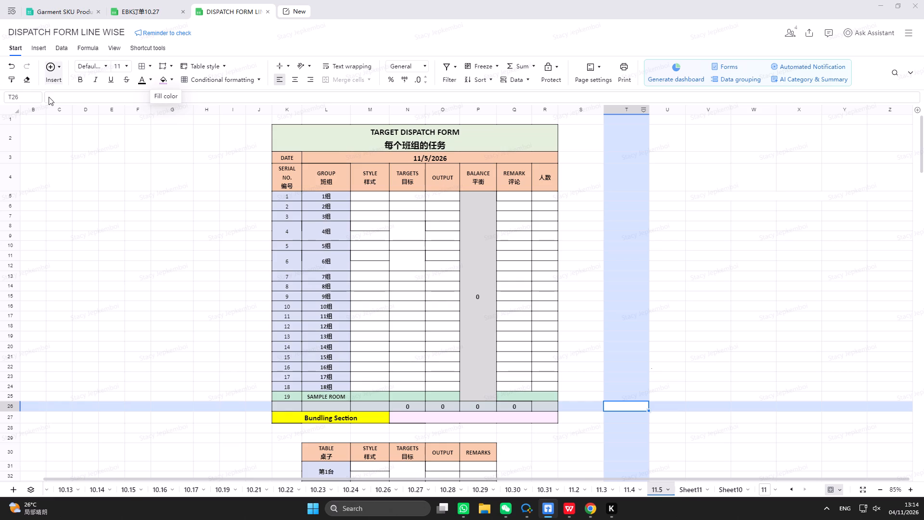
left_click(18, 110)
right_click(18, 110)
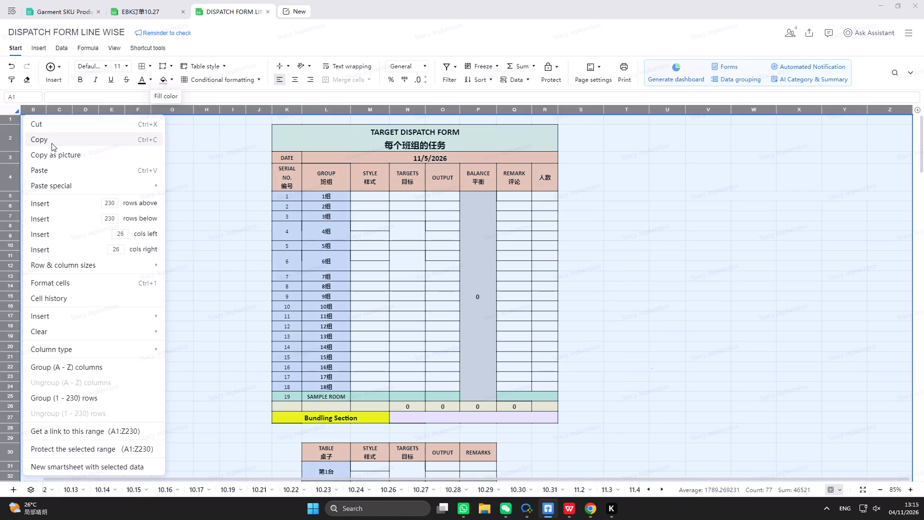
left_click(51, 142)
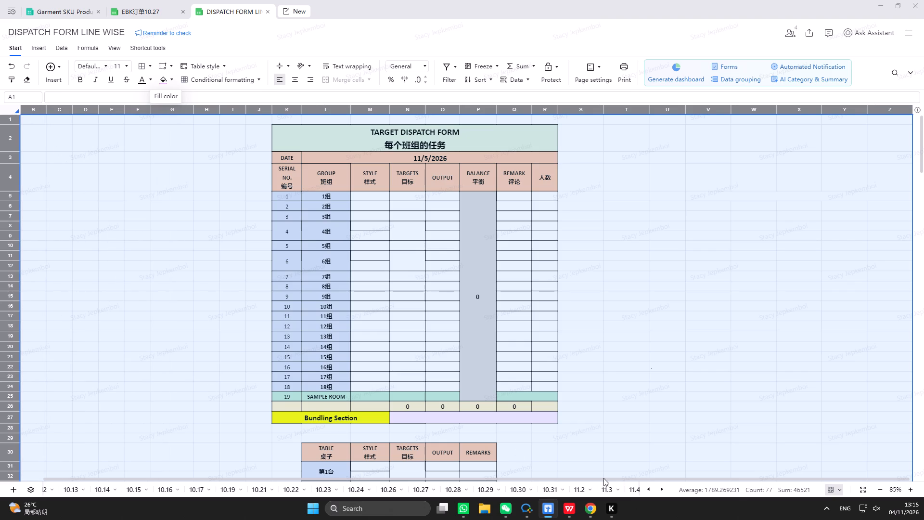
left_click(663, 489)
left_click(662, 488)
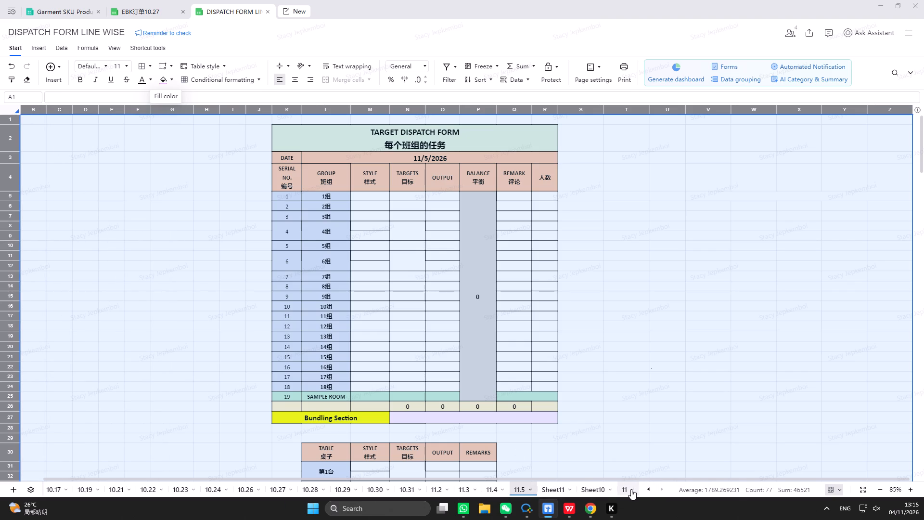
left_click(631, 489)
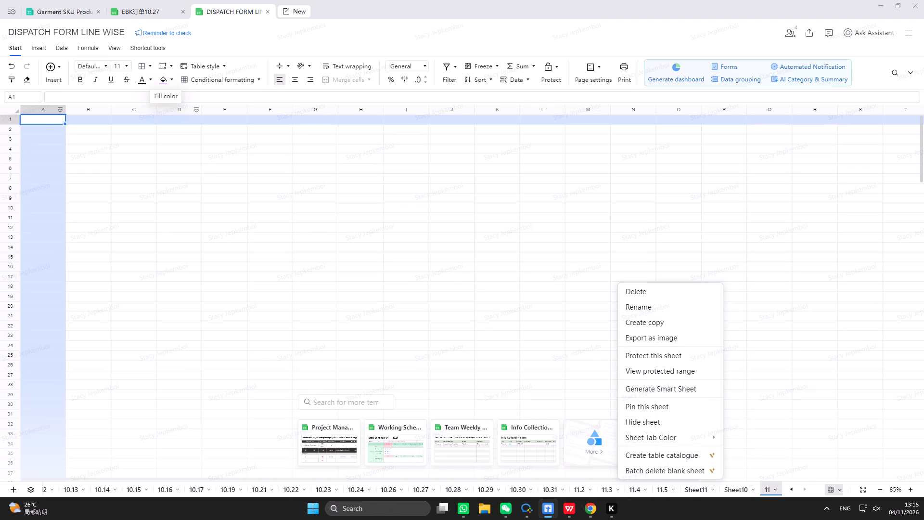
right_click(39, 117)
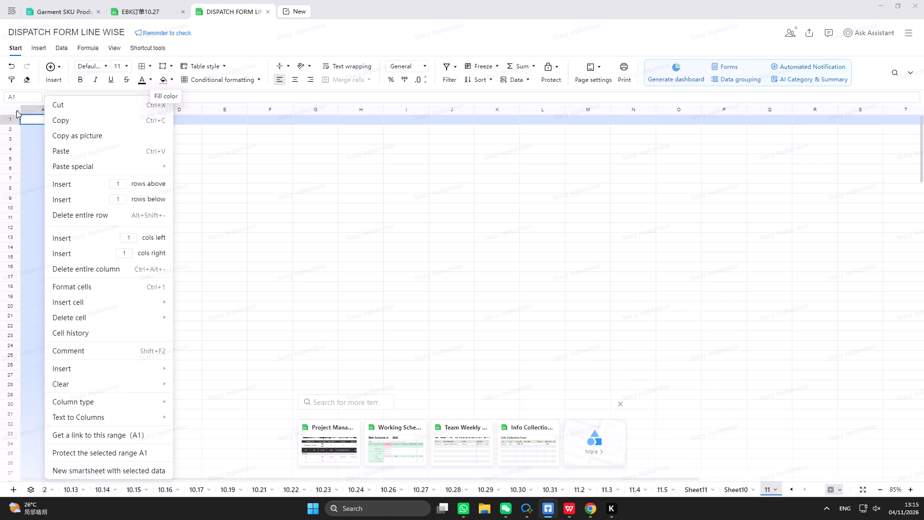
left_click(384, 222)
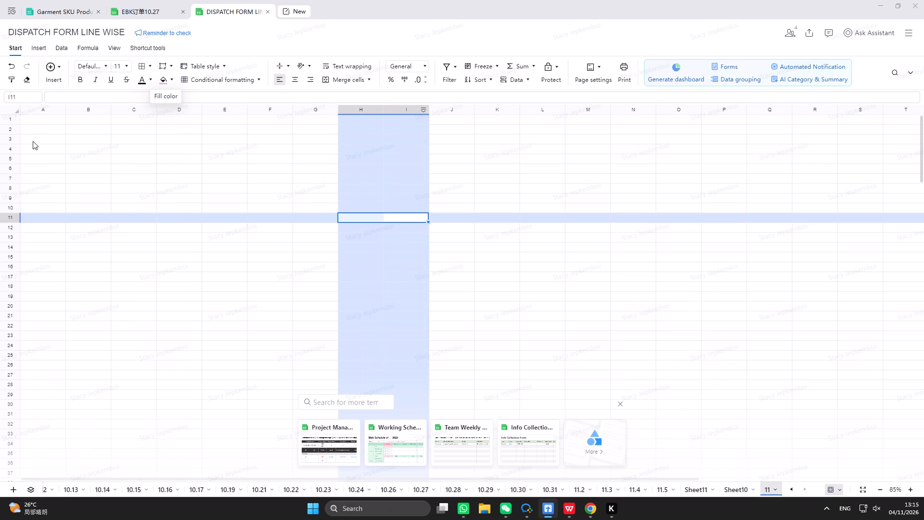
left_click(17, 113)
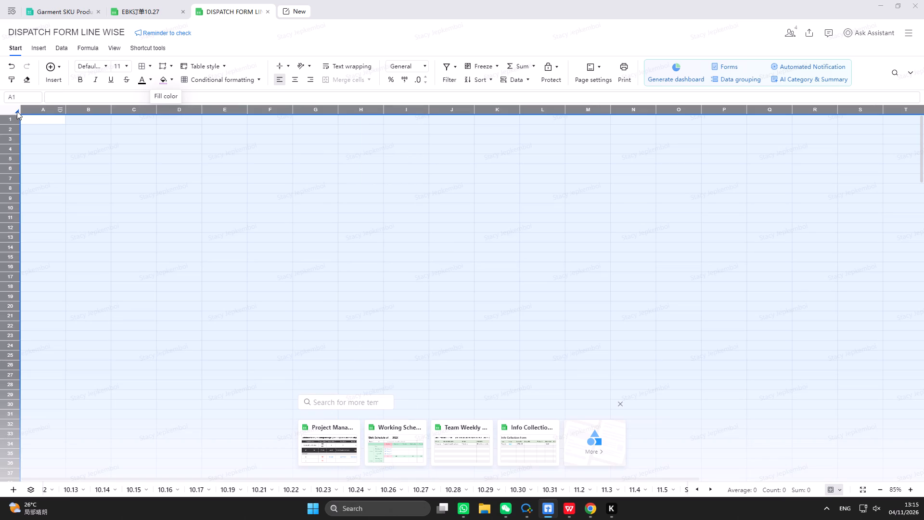
right_click(17, 111)
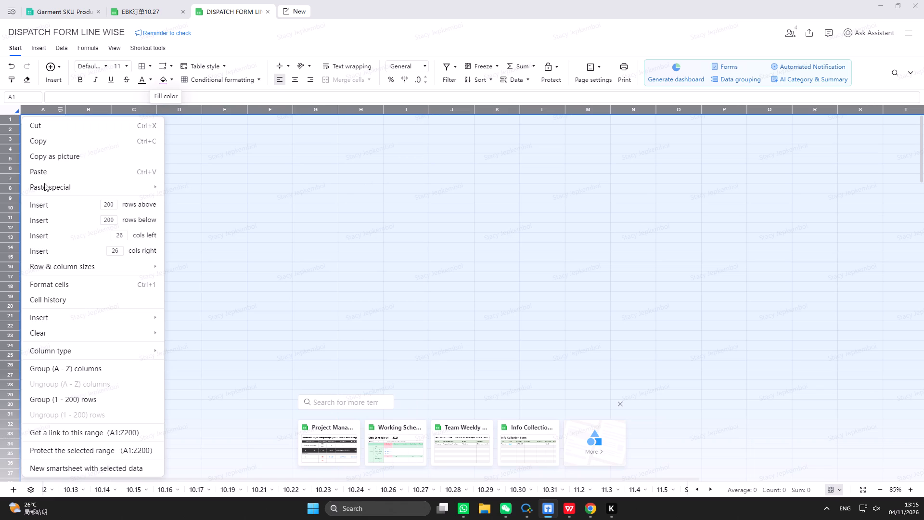
left_click(48, 170)
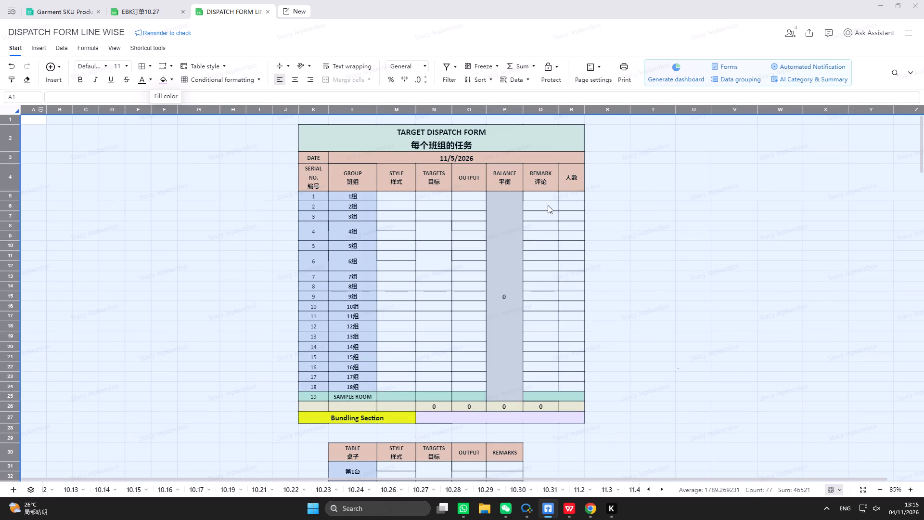
Change the date of the dispatch form on sheet 11 to 2026/11/6.
double_click(456, 155)
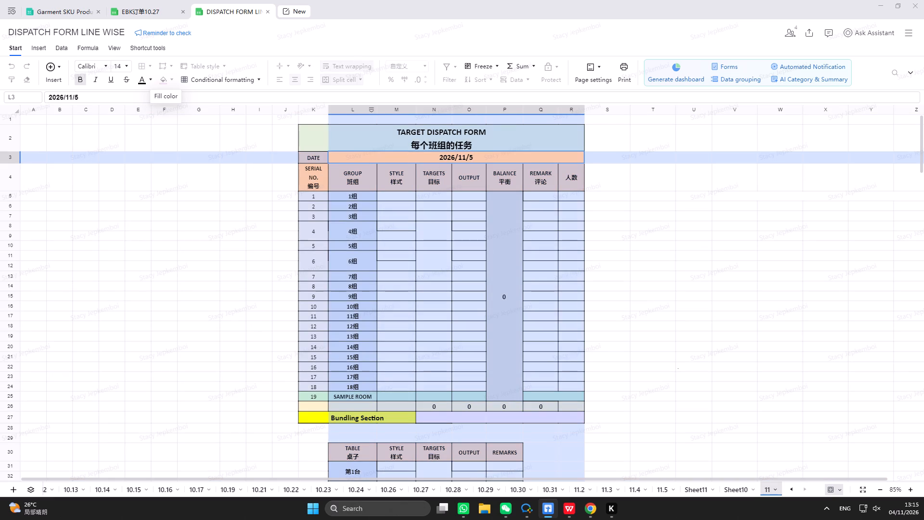
key("BackSpace")
key("6")
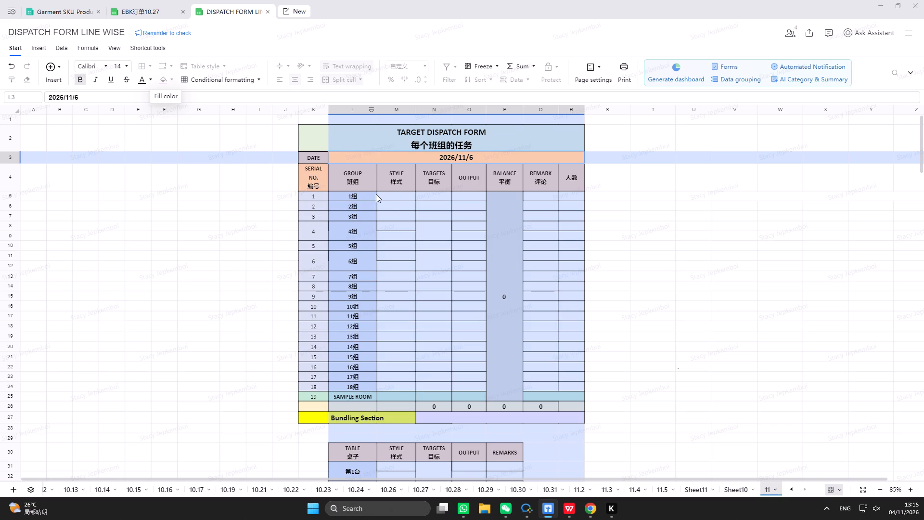
scroll(493, 260, "down", 4)
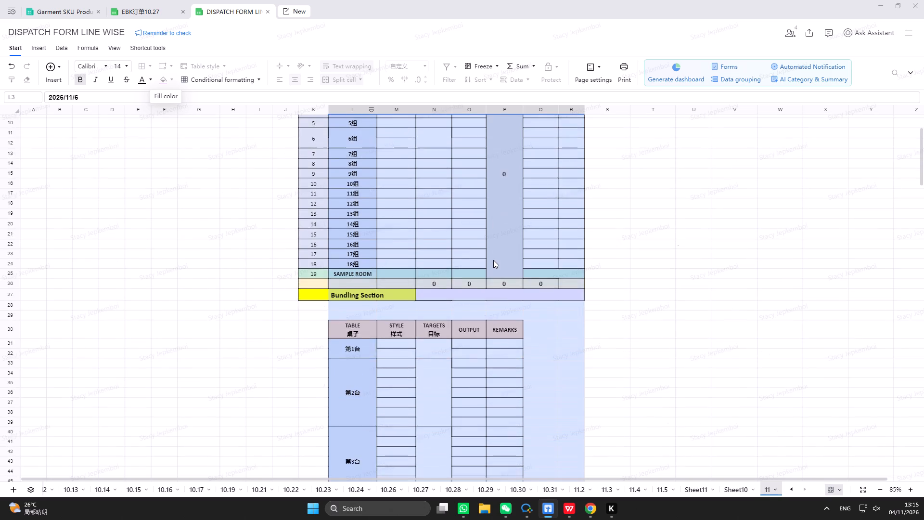
scroll(493, 260, "up", 8)
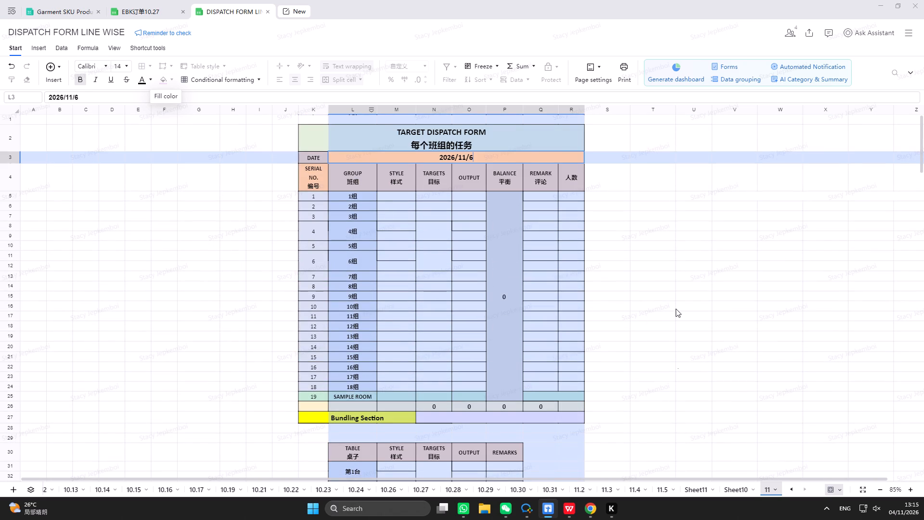
left_click(676, 308)
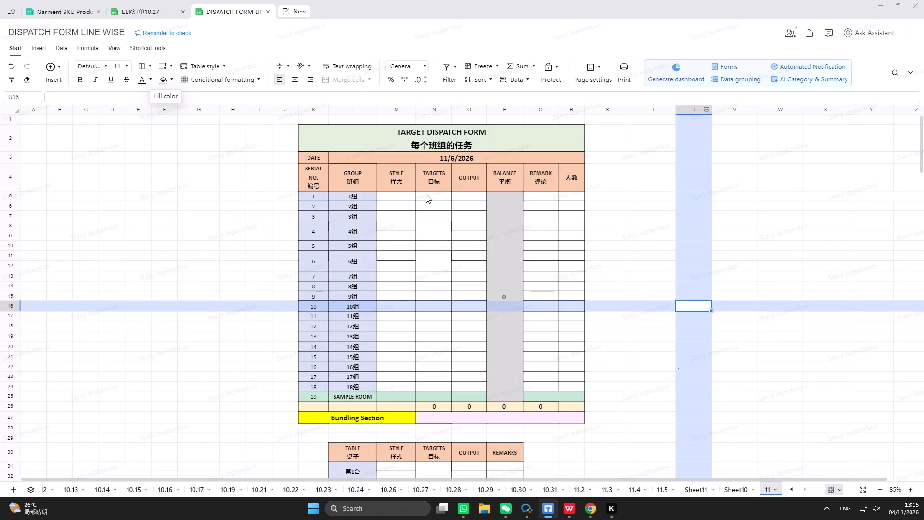
Enter 5607 as the style for group 1组 in the dispatch form.
scroll(428, 196, "down", 3)
scroll(428, 196, "up", 6)
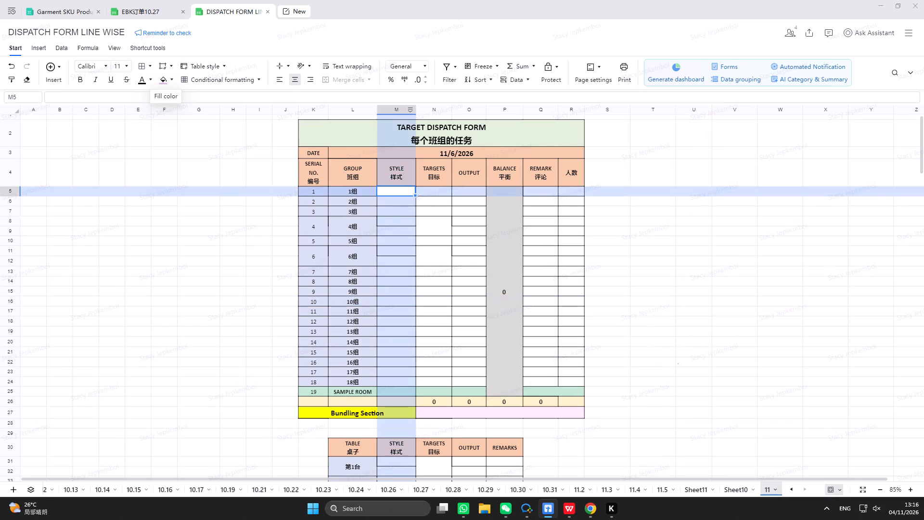
double_click(399, 182)
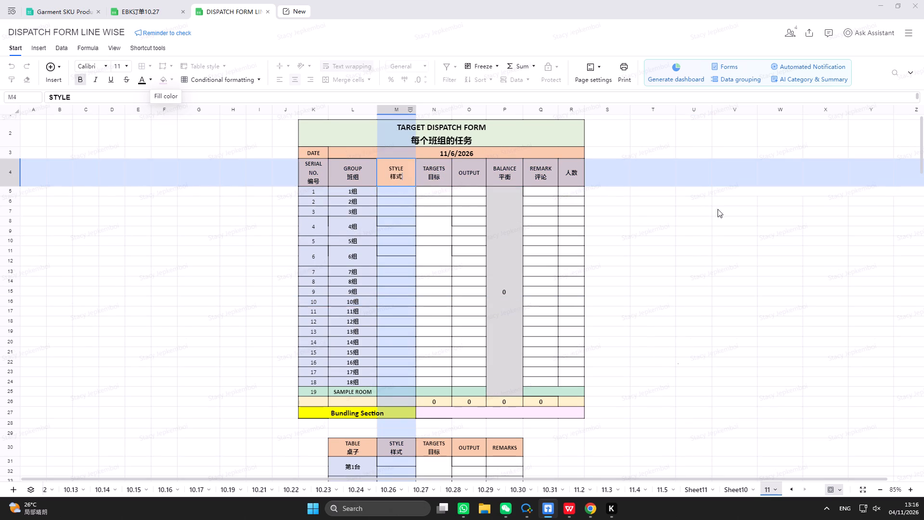
left_click_drag(721, 199, 716, 199)
double_click(406, 191)
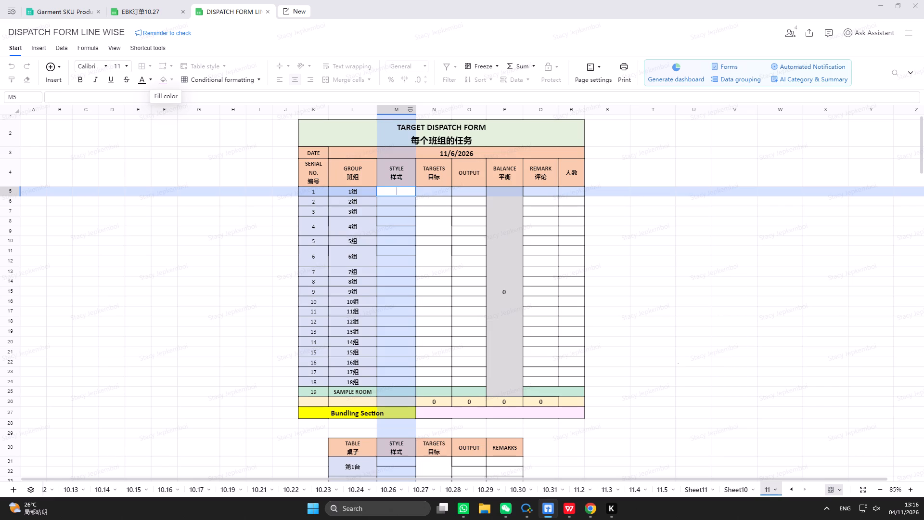
key("6")
key("BackSpace")
type("56")
type("07")
Enter the output for group 1组 as the formula =58+58+30+58+58.
left_click(463, 188)
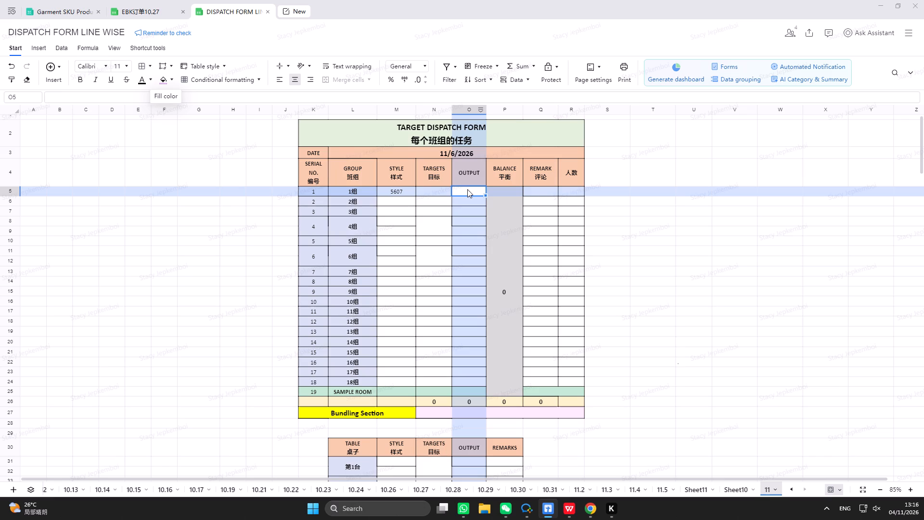
key("equal")
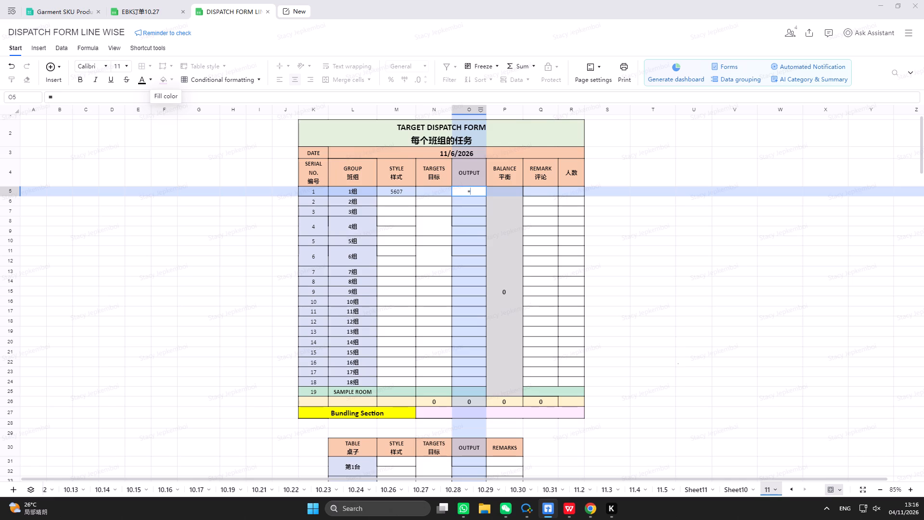
type("58")
key("plus")
type("58")
key("plus")
key("3")
key("0")
key("plus")
type("58")
key("plus")
key("5")
key("8")
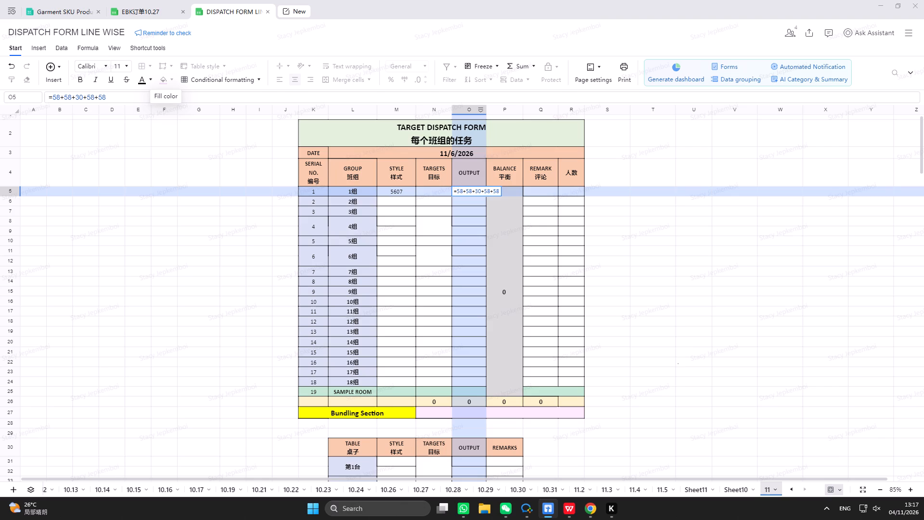
key("Return")
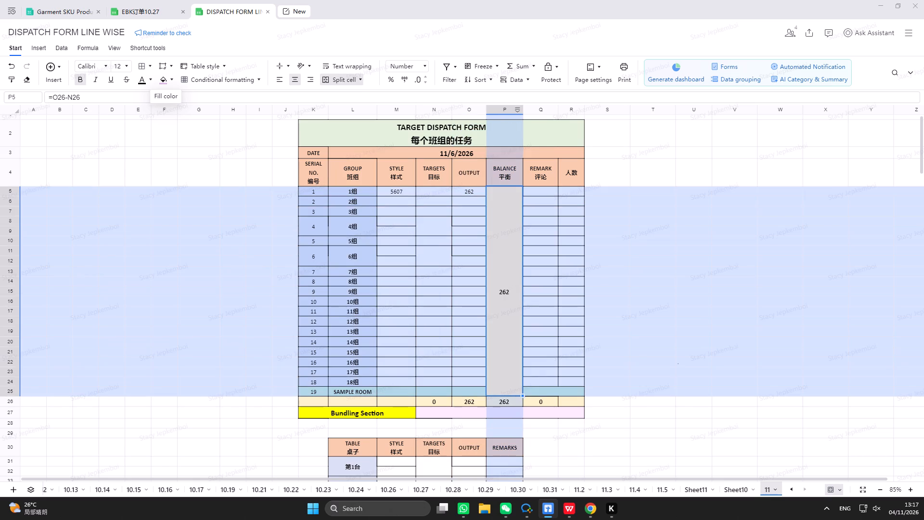
left_click(768, 212)
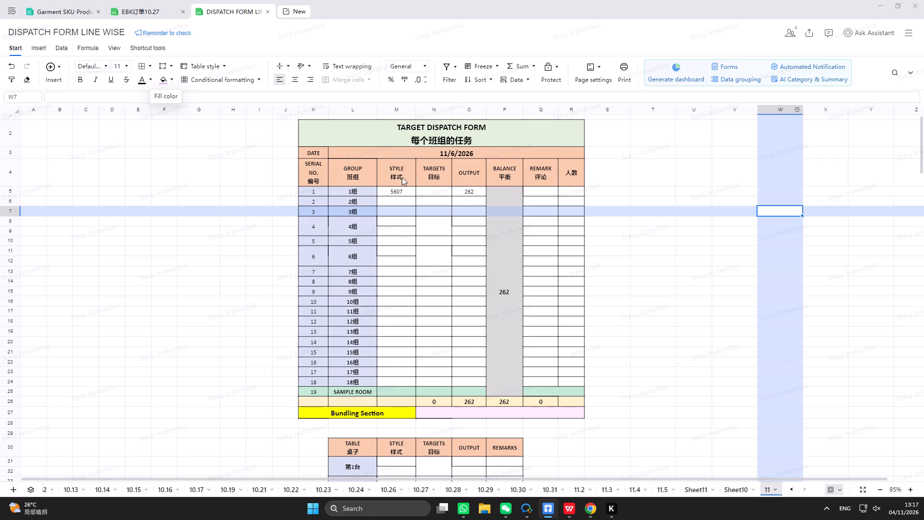
Look over the dispatch form on sheet 11, including the table section beneath the Bundling Section.
scroll(526, 381, "down", 8)
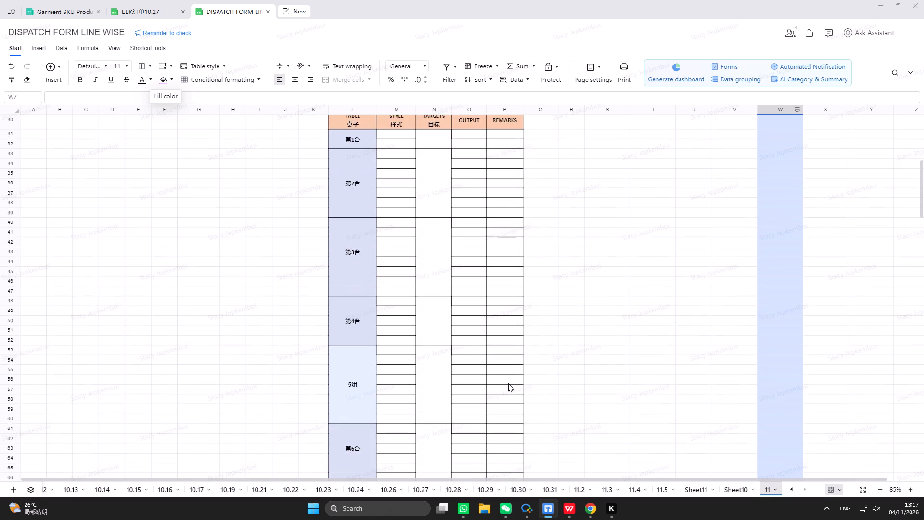
scroll(508, 383, "up", 16)
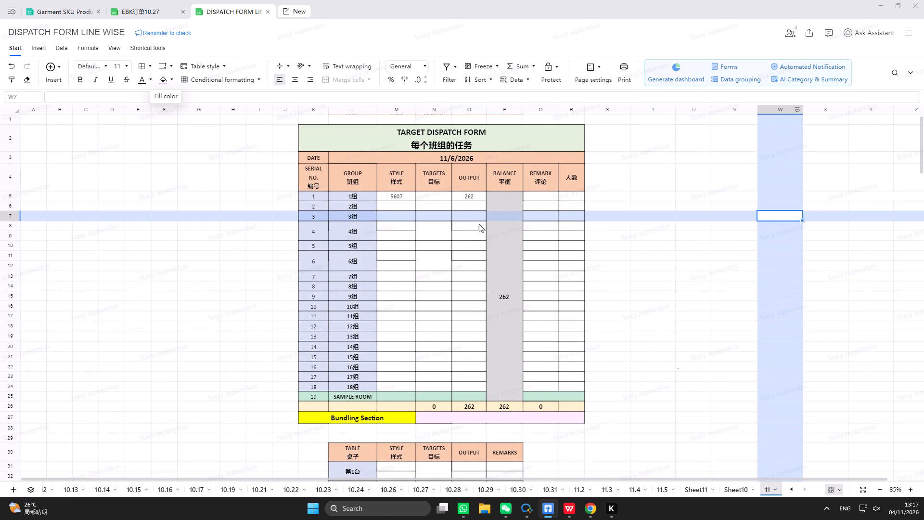
scroll(479, 224, "up", 3)
scroll(604, 201, "up", 2)
scroll(509, 408, "up", 4)
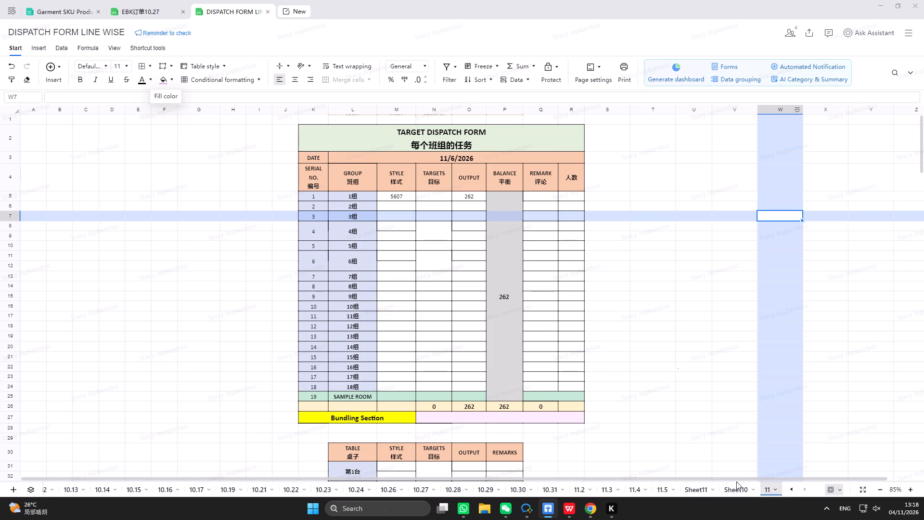
left_click(771, 485)
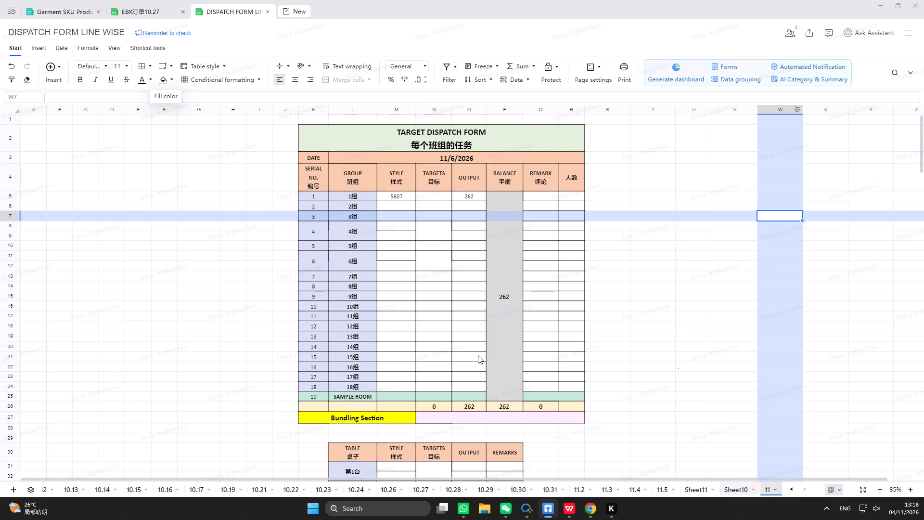
left_click(729, 456)
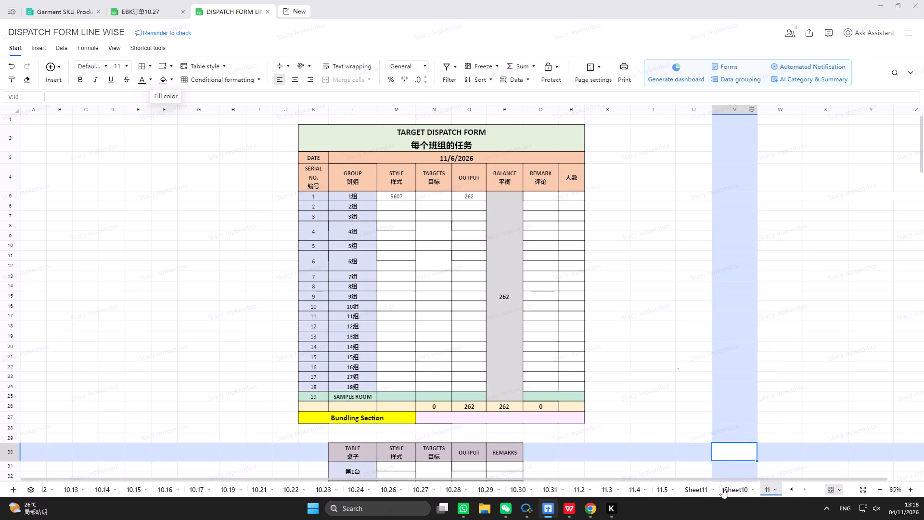
Delete the blank sheet named Sheet11.
right_click(697, 489)
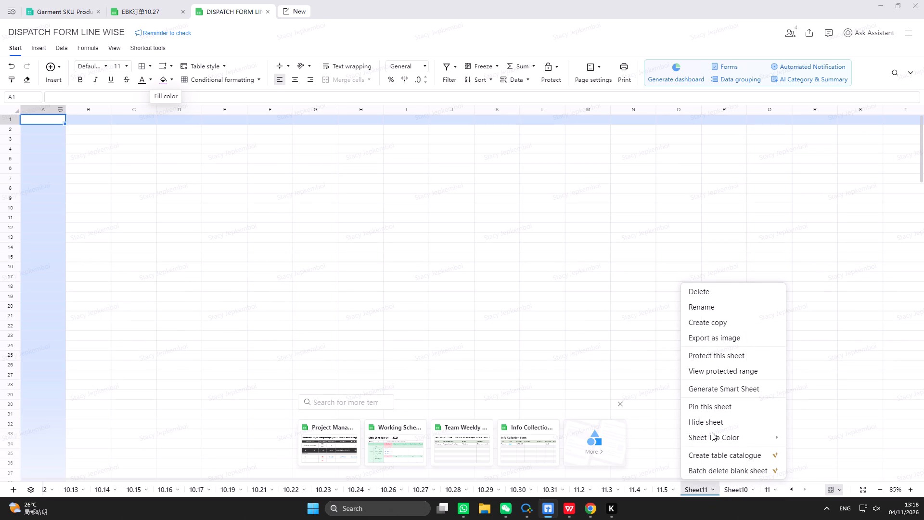
left_click(710, 296)
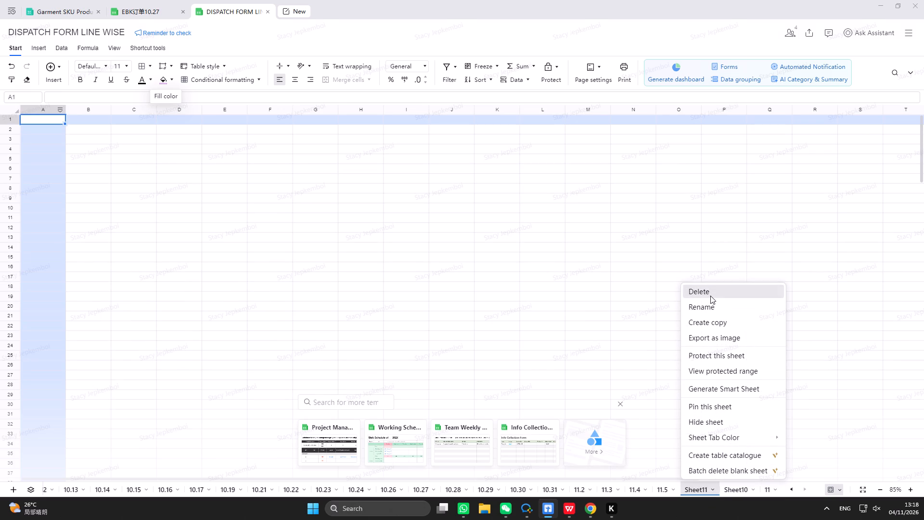
left_click(447, 277)
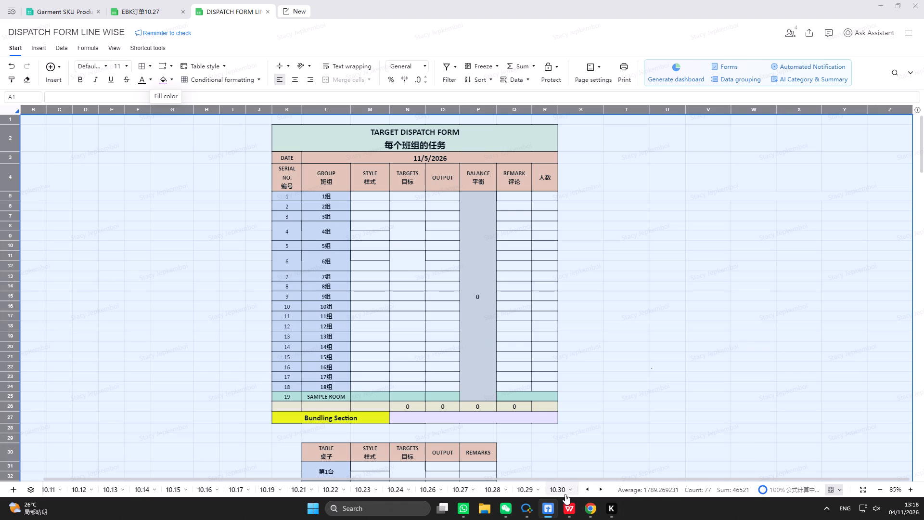
left_click(599, 390)
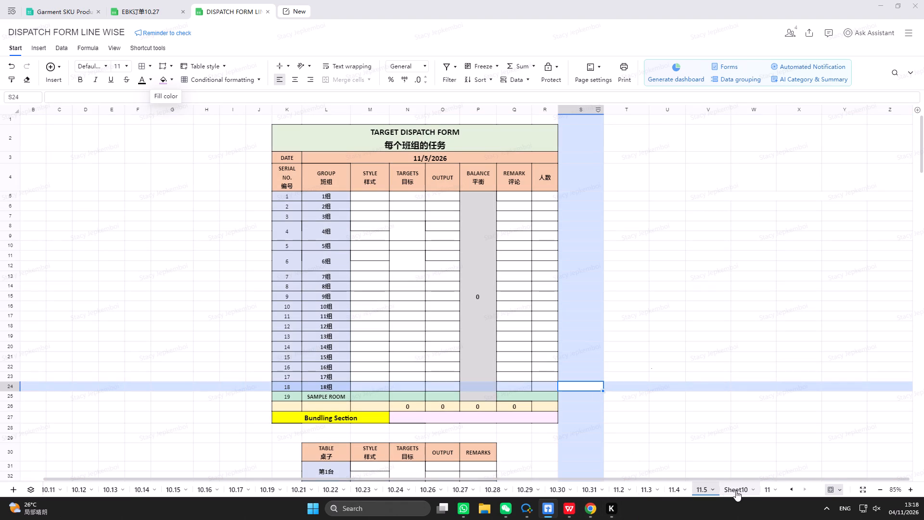
Delete the blank sheet named Sheet10.
right_click(742, 489)
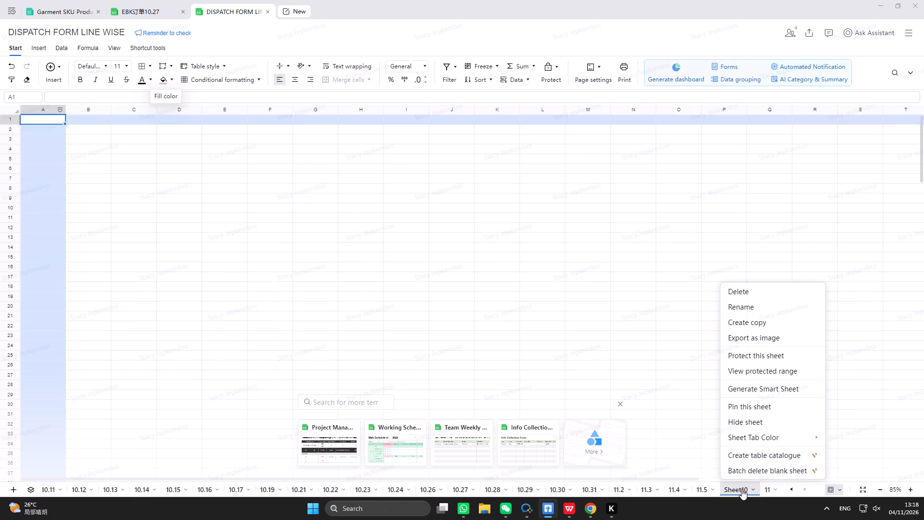
left_click(739, 292)
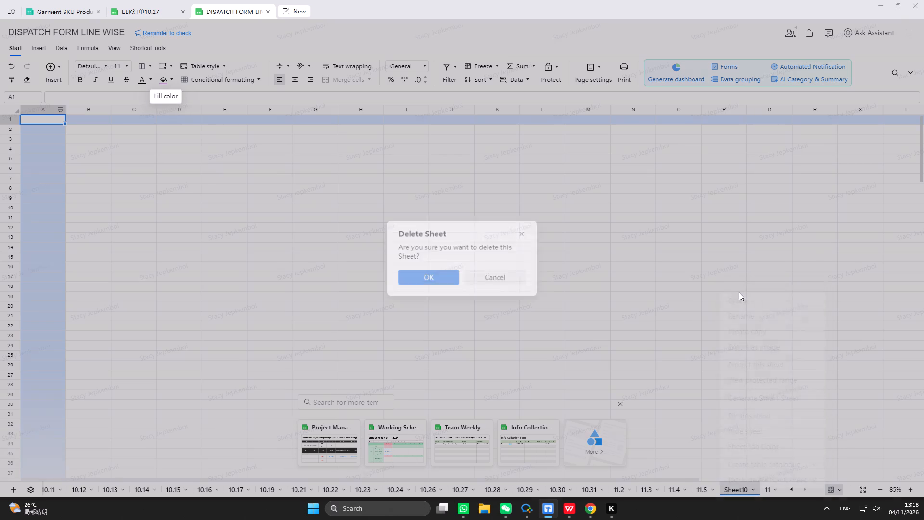
left_click(427, 273)
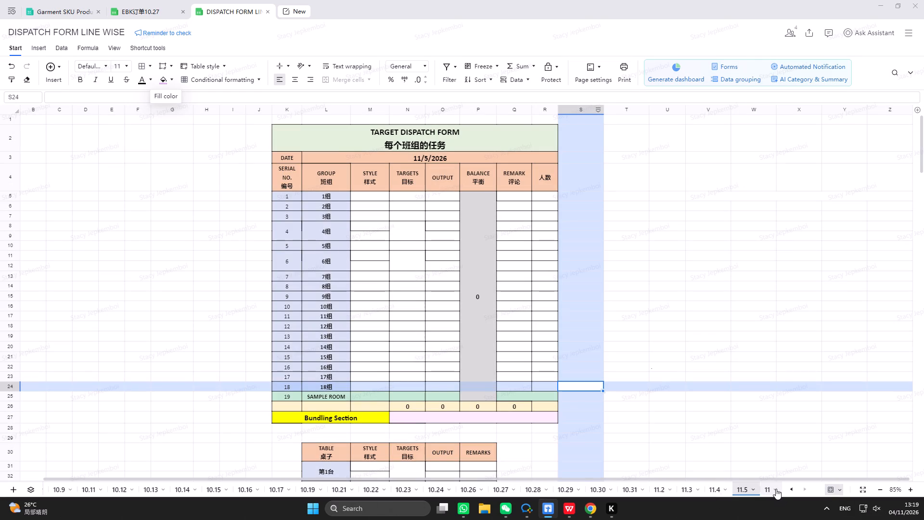
Delete sheet 11, which holds the dispatch form dated 11/6/2026.
left_click(776, 489)
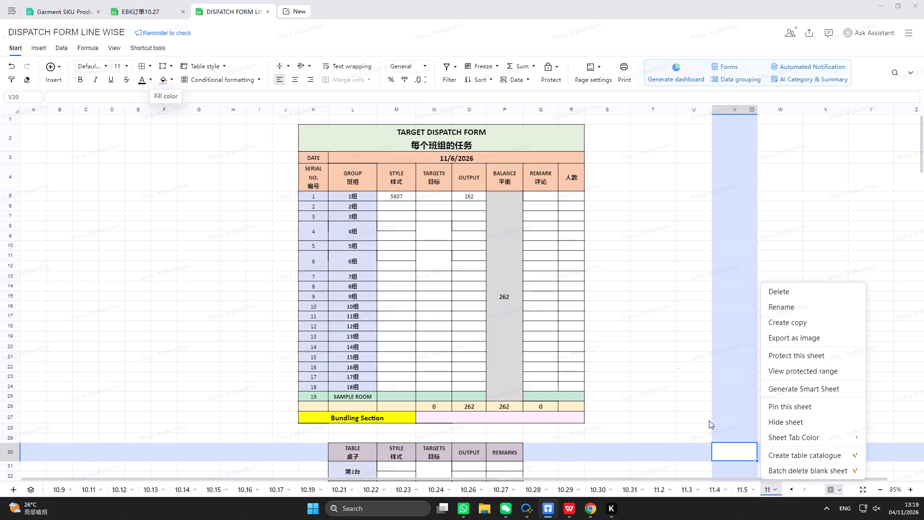
right_click(782, 294)
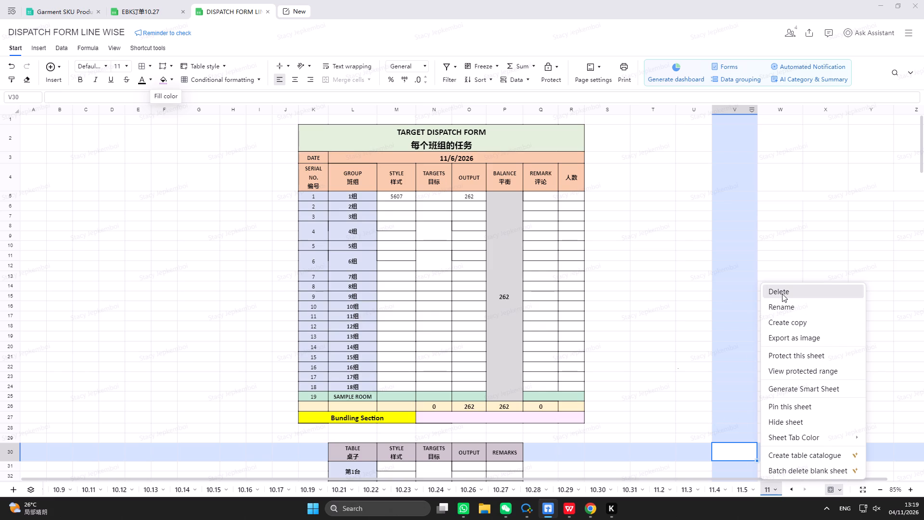
left_click(783, 292)
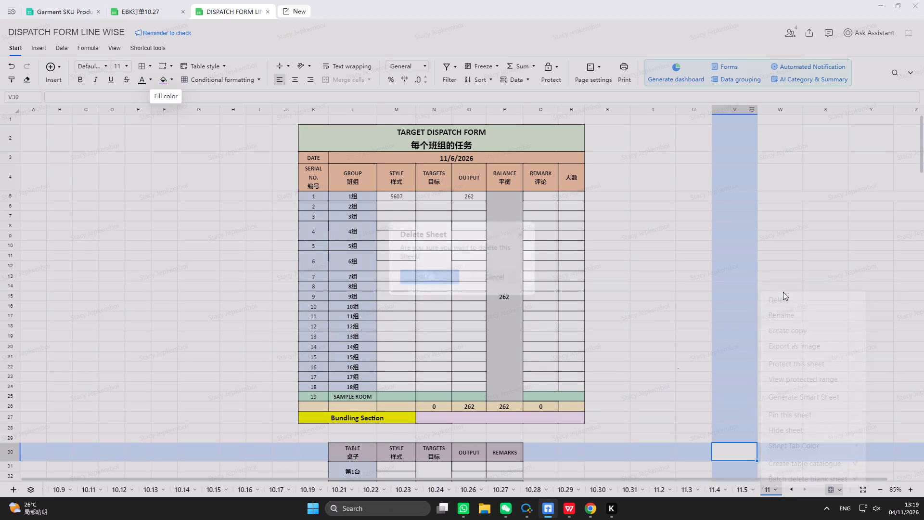
left_click(426, 277)
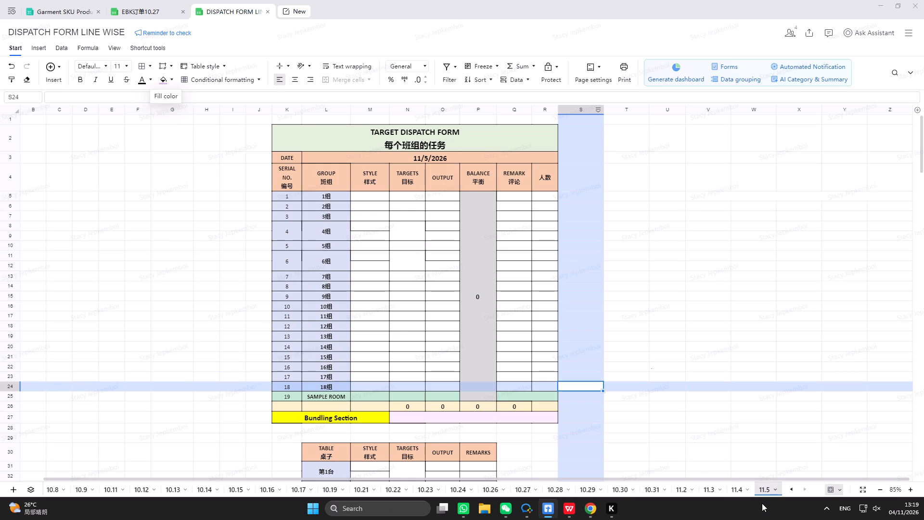
Delete sheet 11.5, which holds the empty dispatch form dated 11/5/2026.
scroll(762, 501, "up", 2)
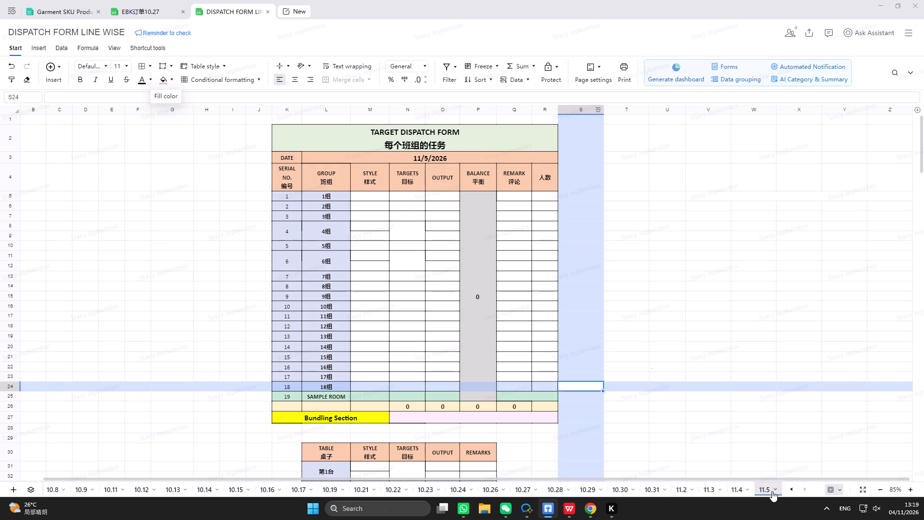
right_click(772, 490)
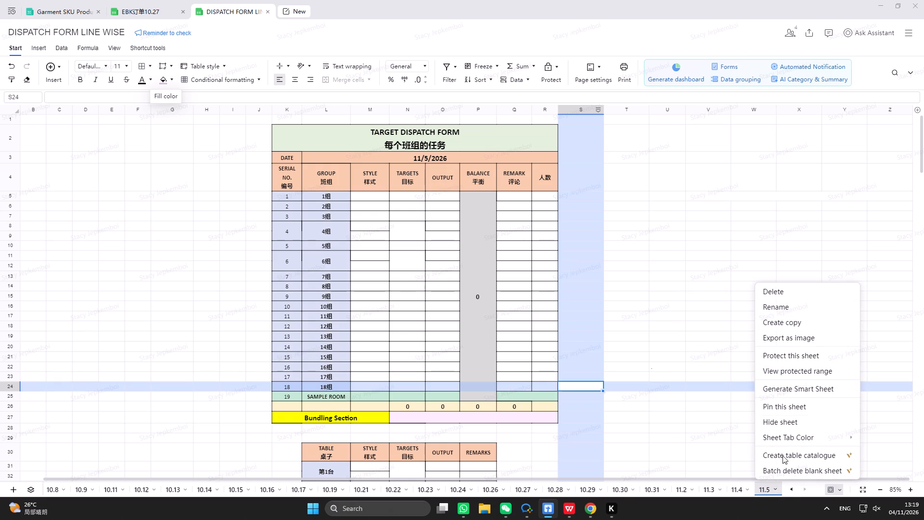
left_click(770, 296)
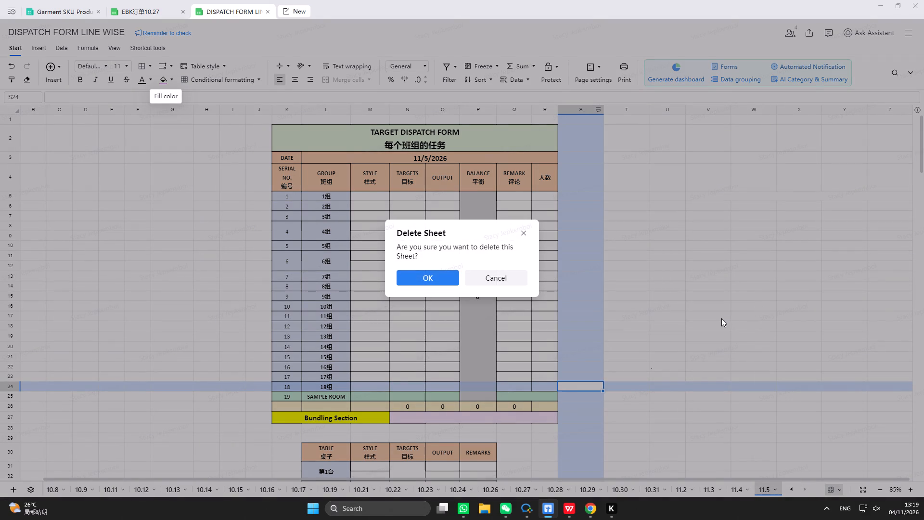
left_click(438, 280)
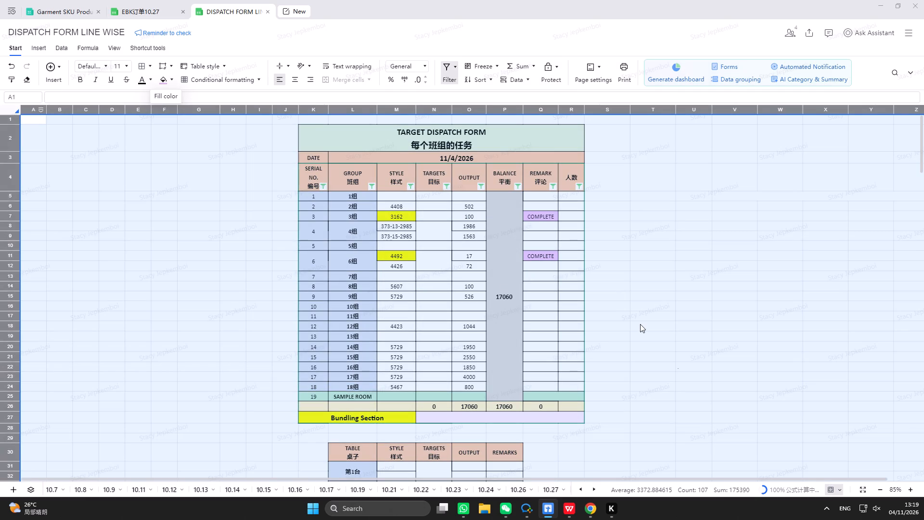
Add a new blank sheet to the workbook after sheet 11.4.
left_click(684, 320)
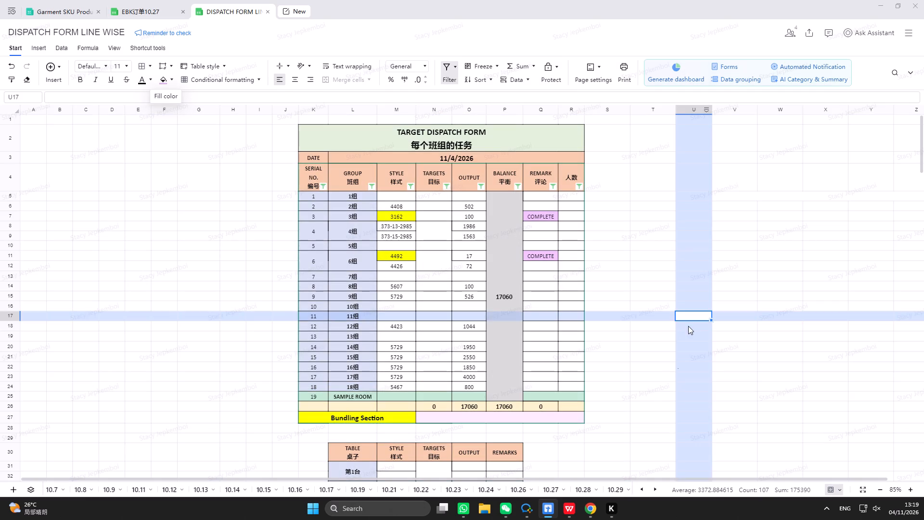
scroll(636, 444, "down", 1)
scroll(636, 444, "up", 1)
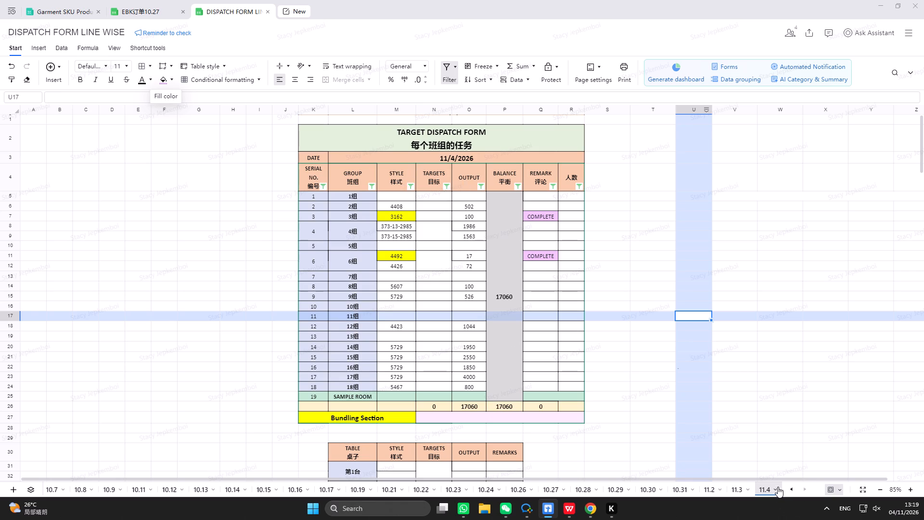
left_click(13, 488)
left_click(66, 424)
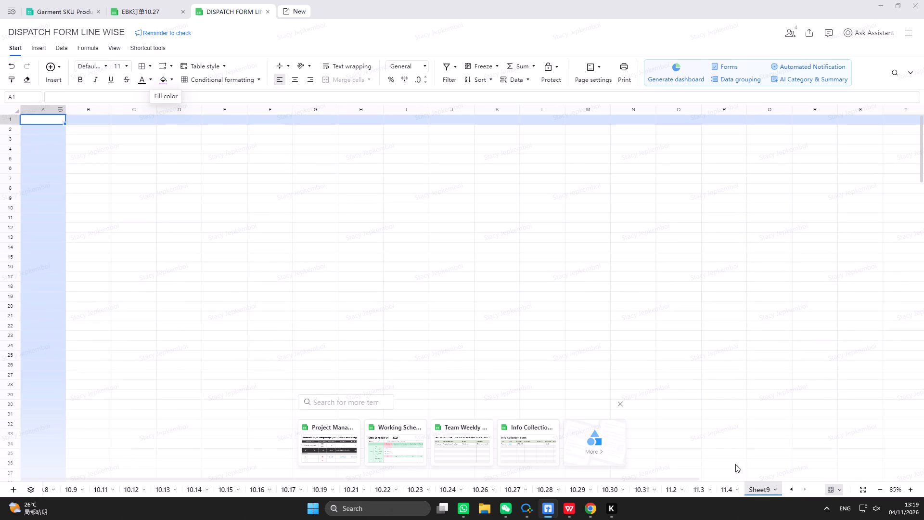
Rename the new blank sheet as 11.5.
right_click(774, 489)
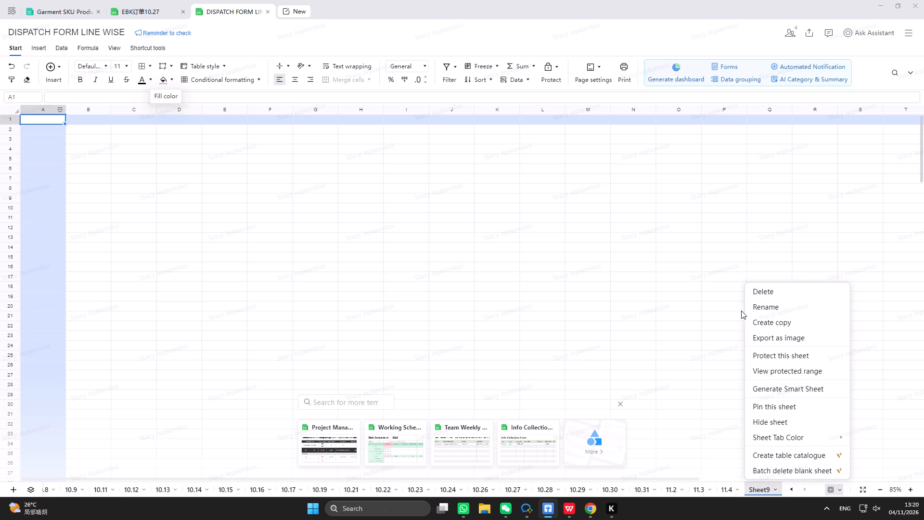
left_click(760, 309)
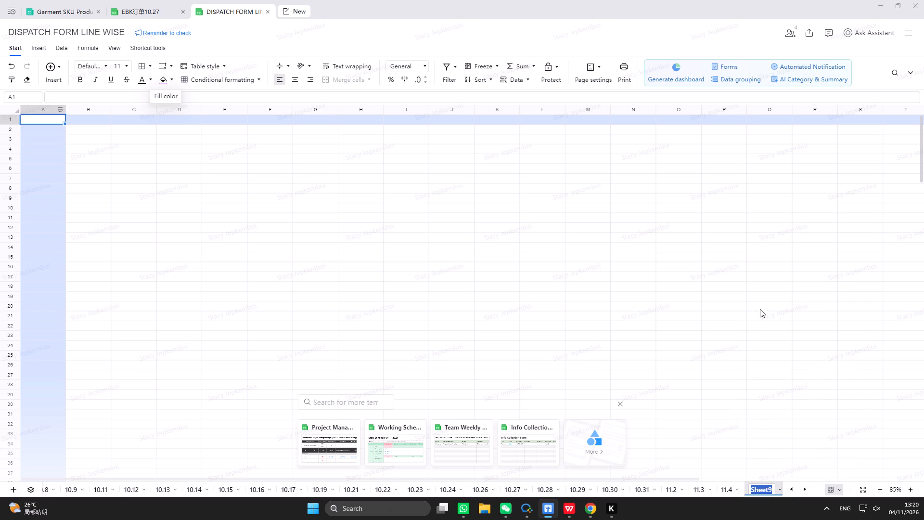
type("11")
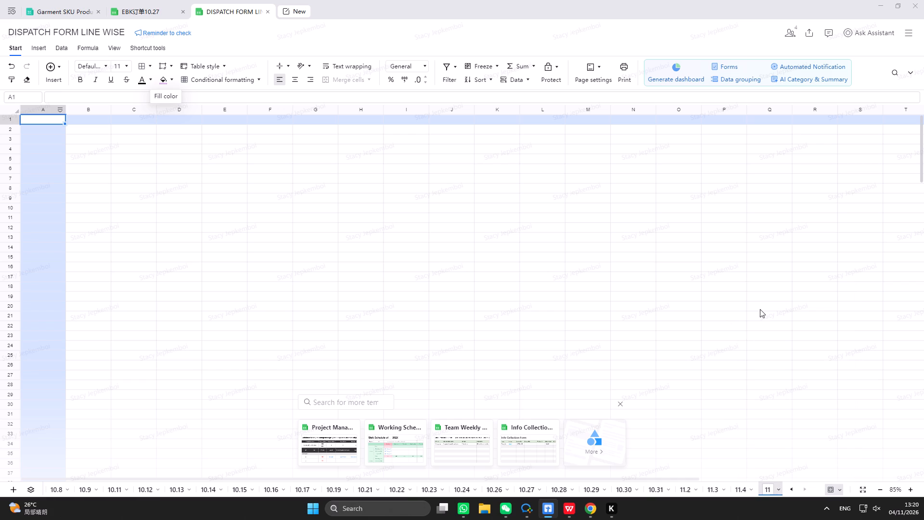
key("period")
key("5")
key("Return")
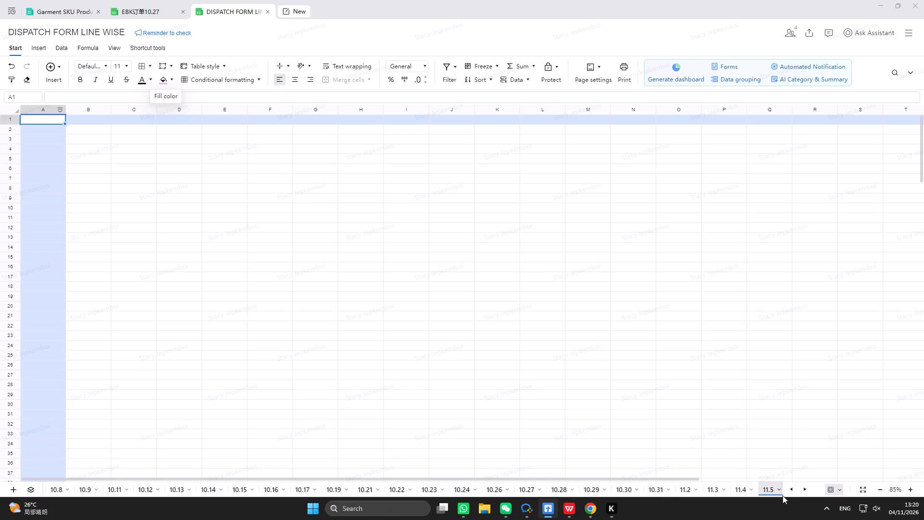
Copy the entire contents of sheet 11.4, including the dispatch form dated 11/4/2026.
left_click(743, 489)
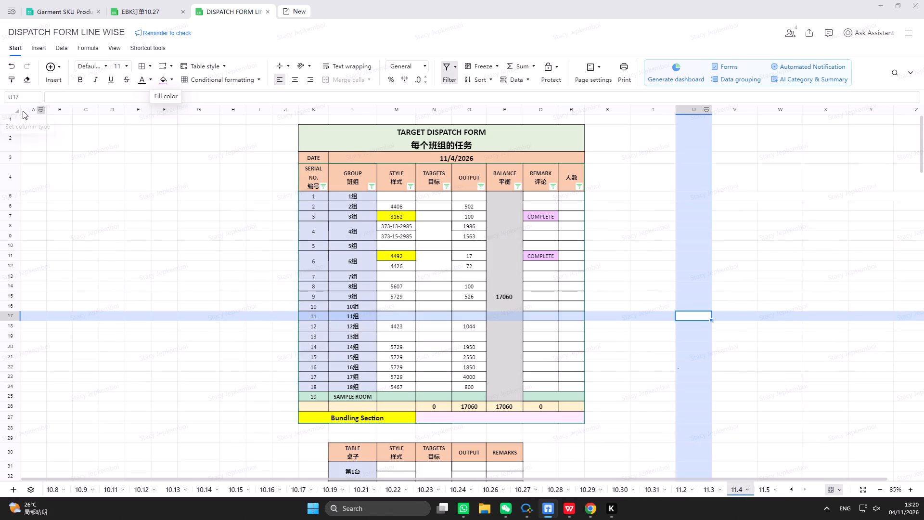
left_click(18, 111)
right_click(18, 111)
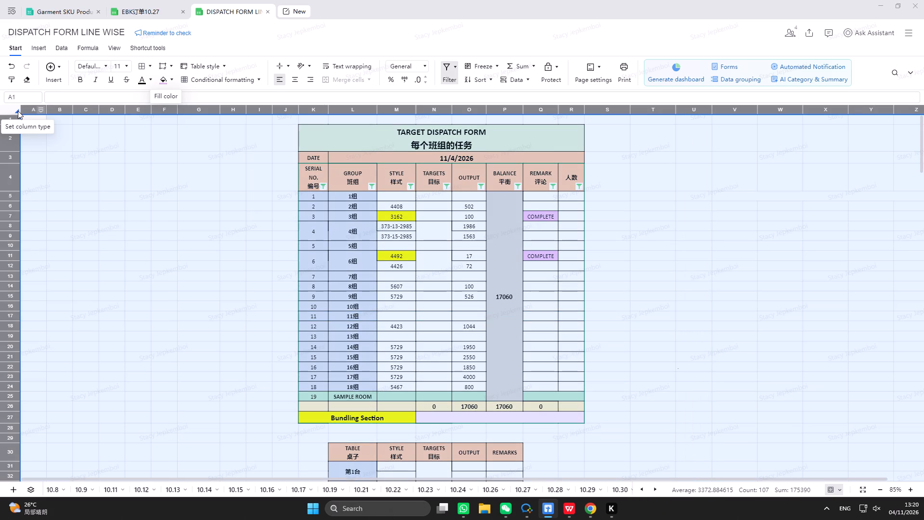
left_click(45, 141)
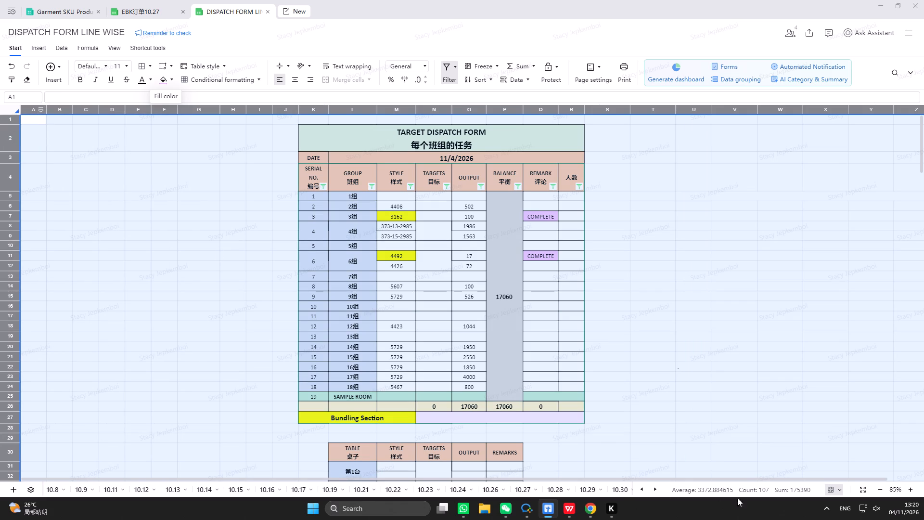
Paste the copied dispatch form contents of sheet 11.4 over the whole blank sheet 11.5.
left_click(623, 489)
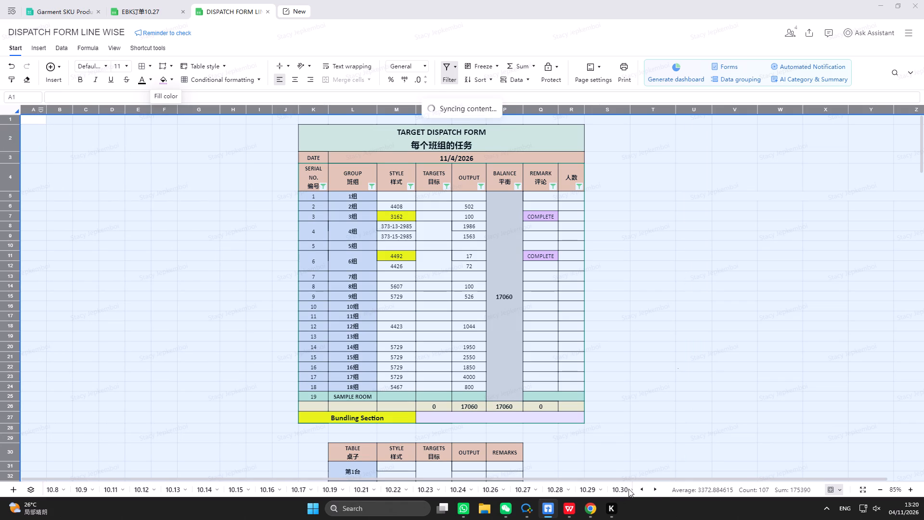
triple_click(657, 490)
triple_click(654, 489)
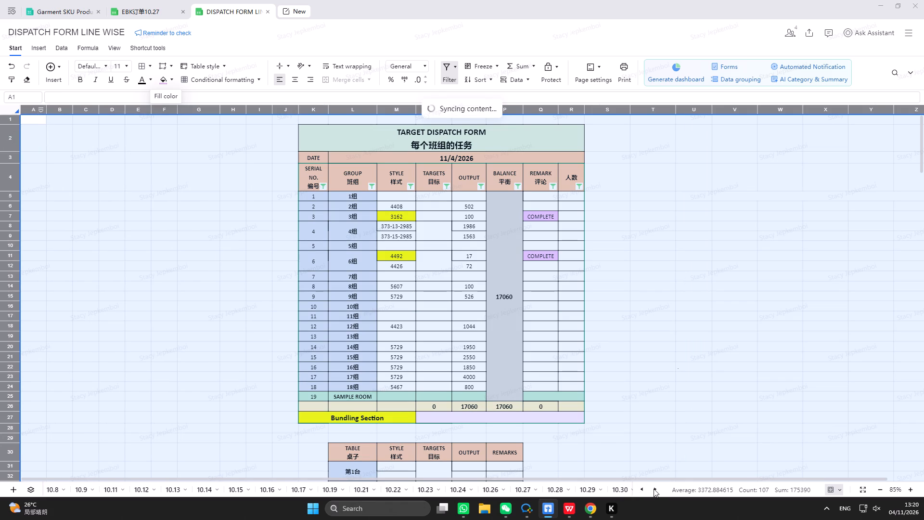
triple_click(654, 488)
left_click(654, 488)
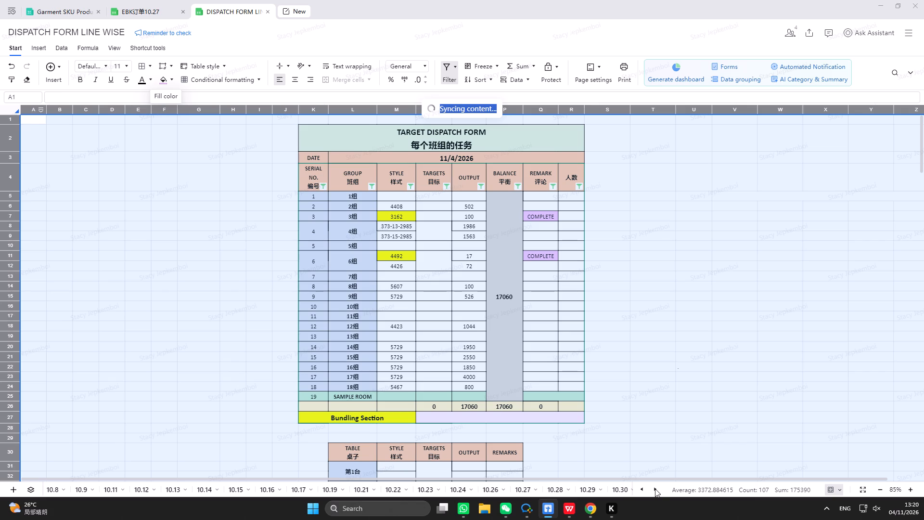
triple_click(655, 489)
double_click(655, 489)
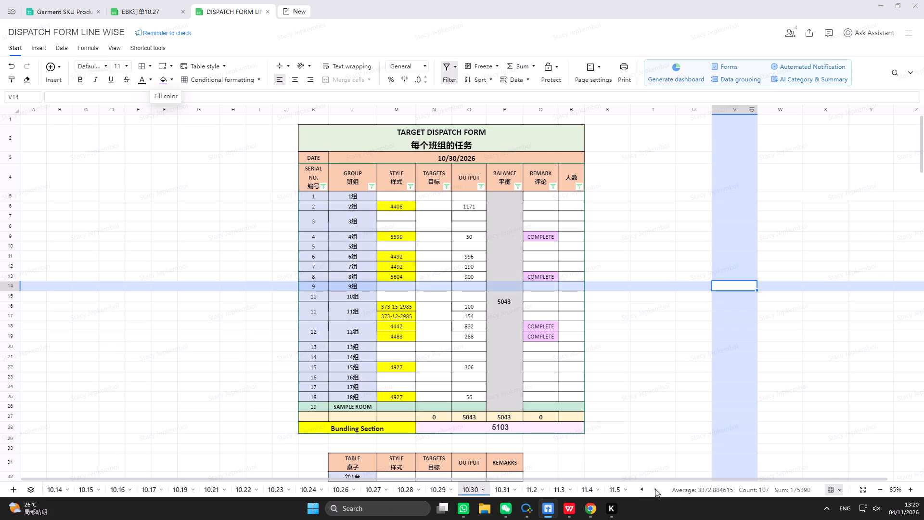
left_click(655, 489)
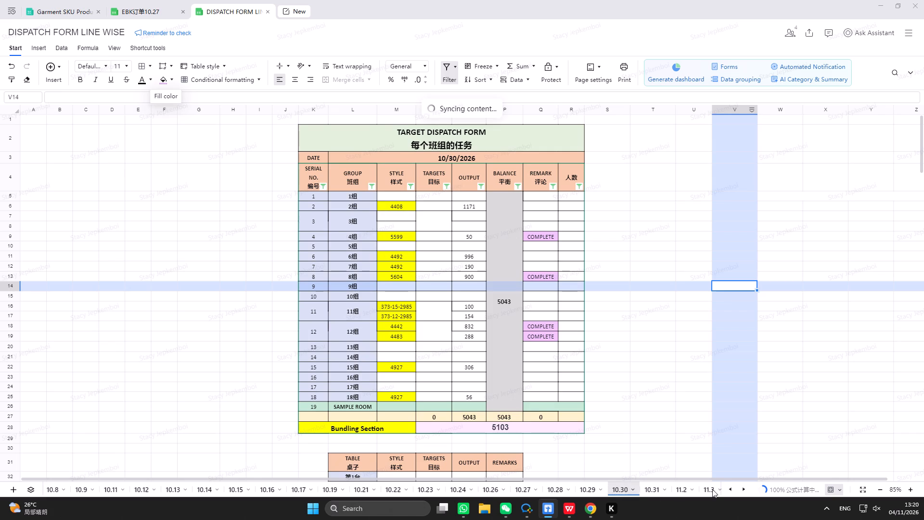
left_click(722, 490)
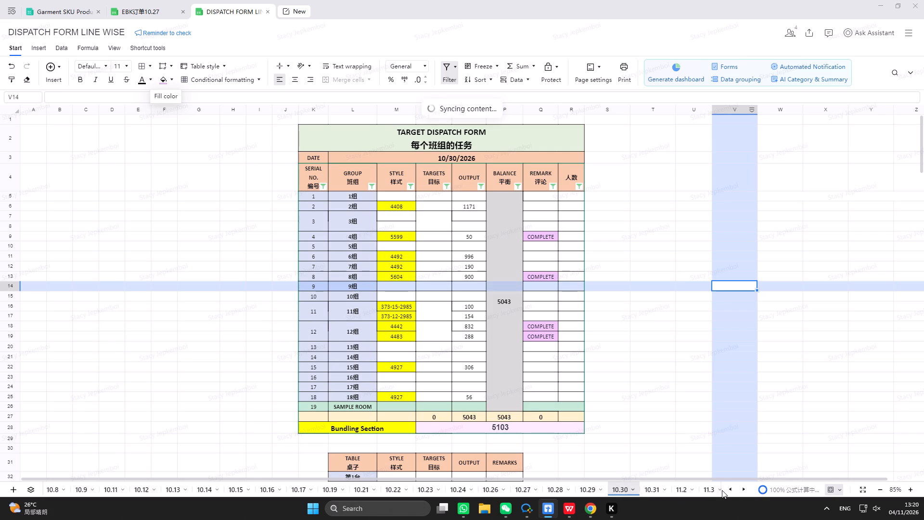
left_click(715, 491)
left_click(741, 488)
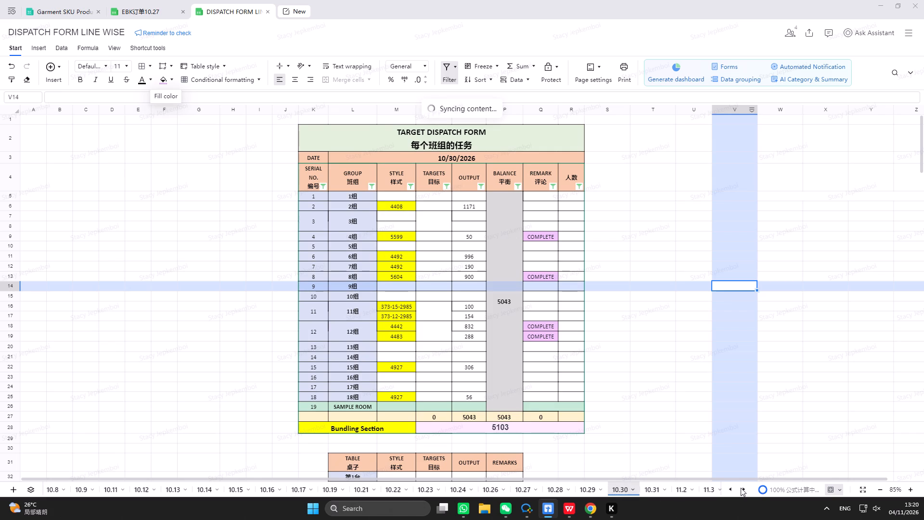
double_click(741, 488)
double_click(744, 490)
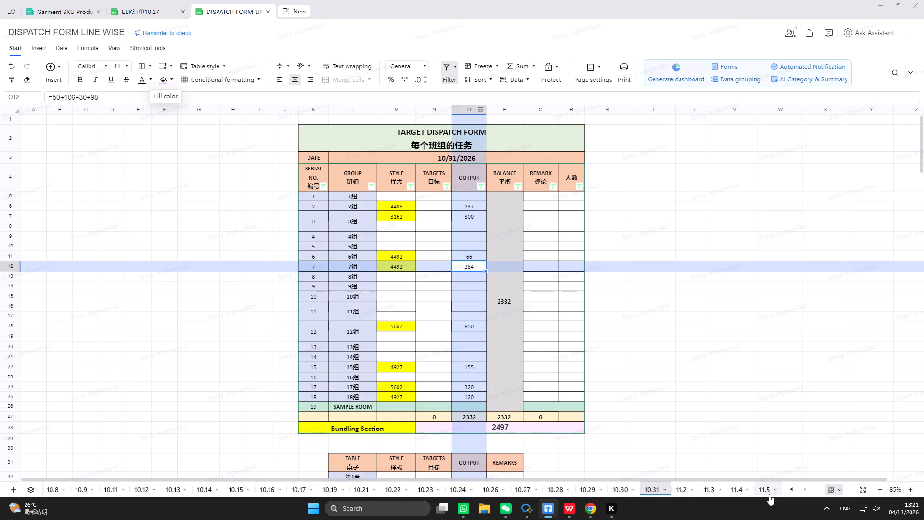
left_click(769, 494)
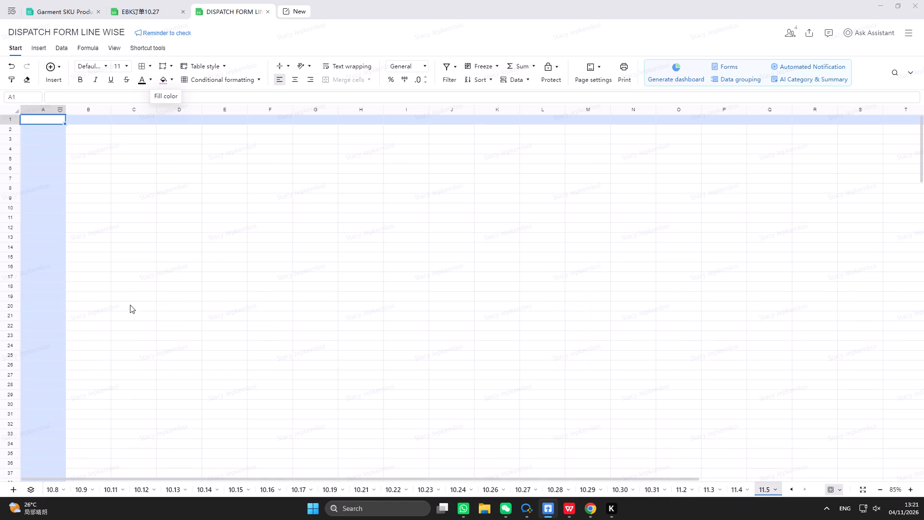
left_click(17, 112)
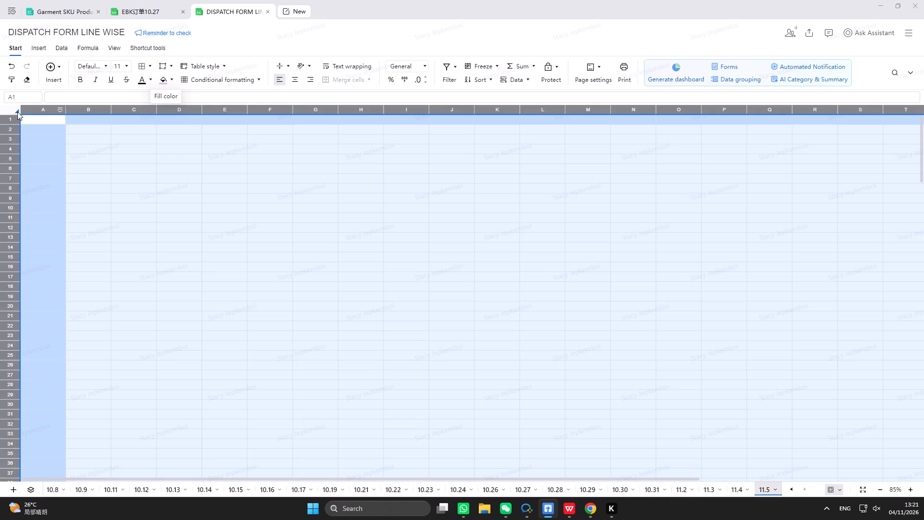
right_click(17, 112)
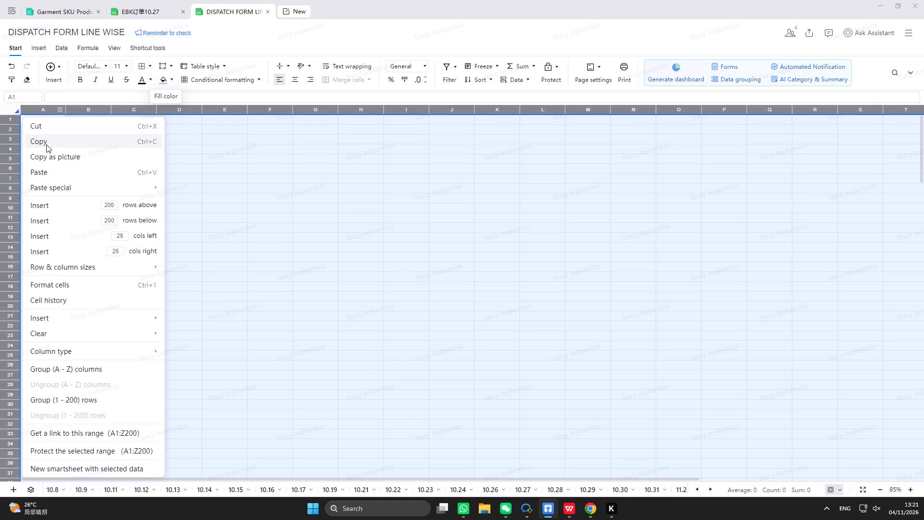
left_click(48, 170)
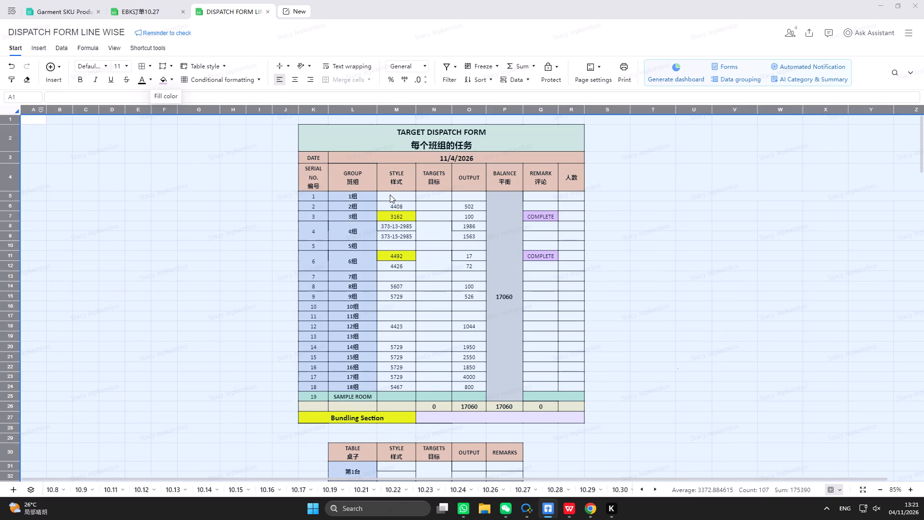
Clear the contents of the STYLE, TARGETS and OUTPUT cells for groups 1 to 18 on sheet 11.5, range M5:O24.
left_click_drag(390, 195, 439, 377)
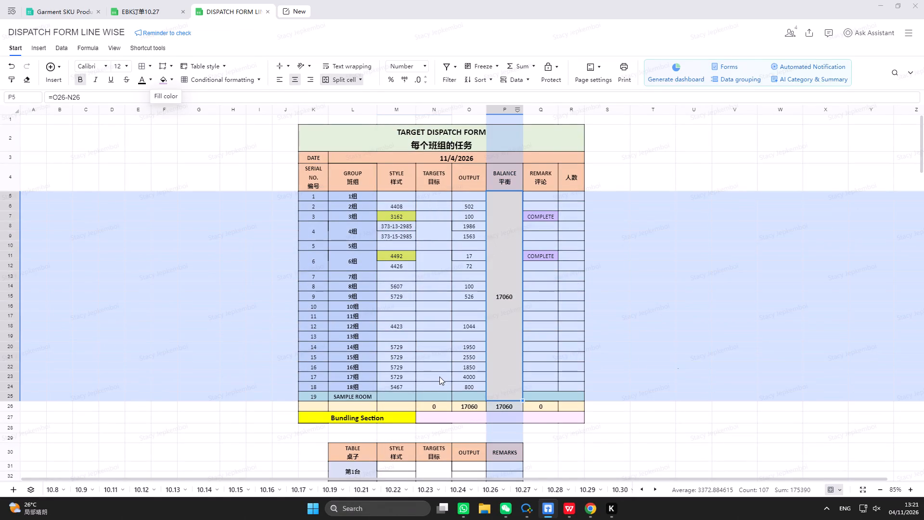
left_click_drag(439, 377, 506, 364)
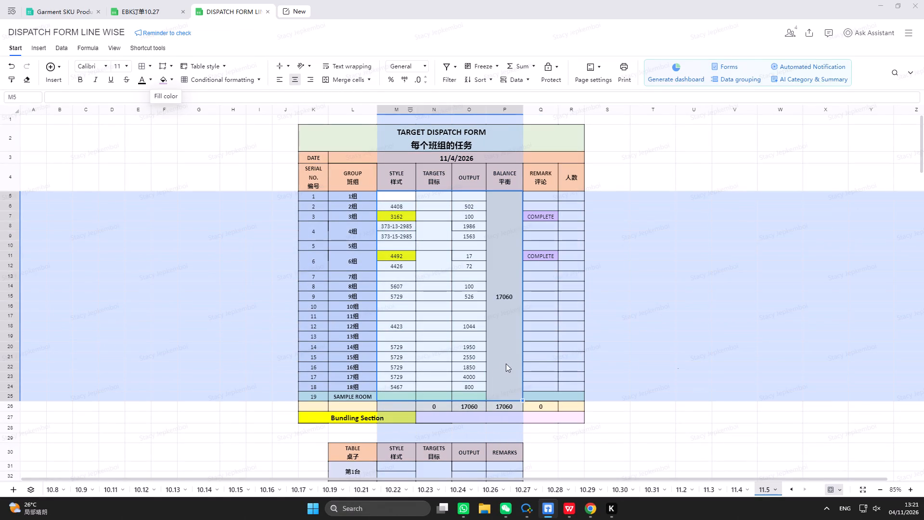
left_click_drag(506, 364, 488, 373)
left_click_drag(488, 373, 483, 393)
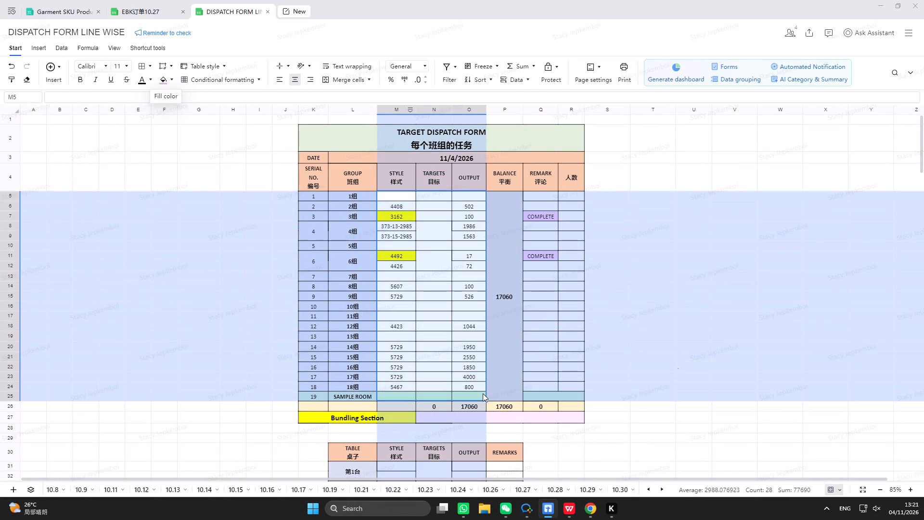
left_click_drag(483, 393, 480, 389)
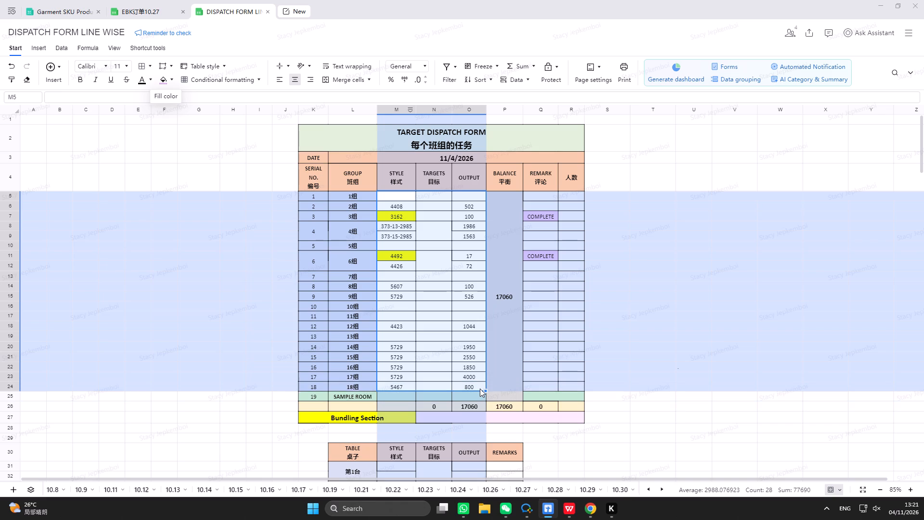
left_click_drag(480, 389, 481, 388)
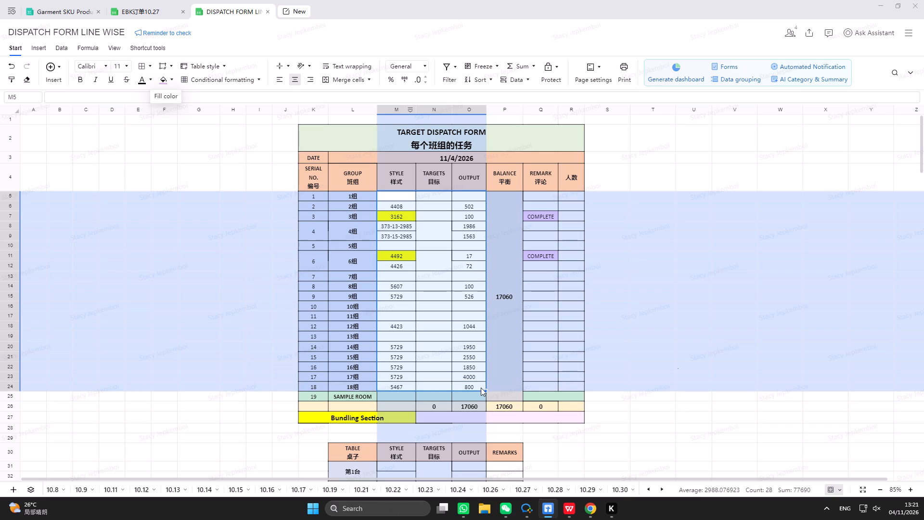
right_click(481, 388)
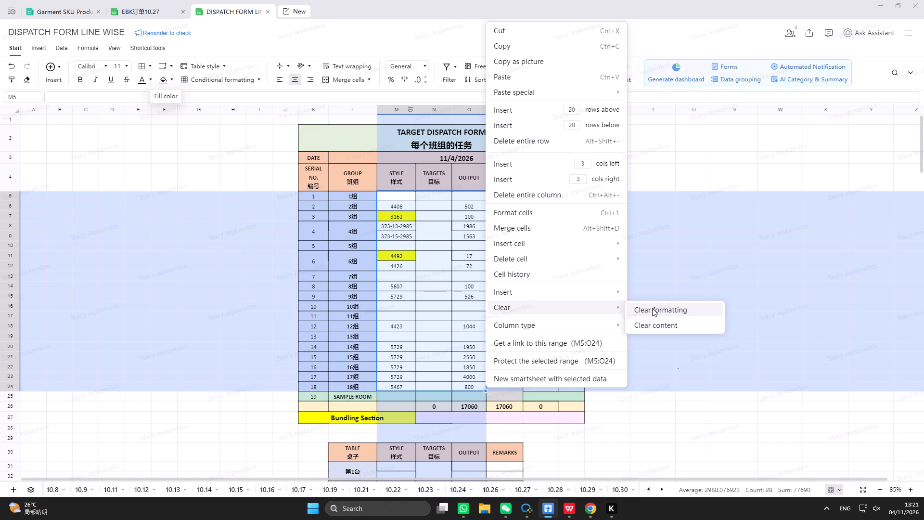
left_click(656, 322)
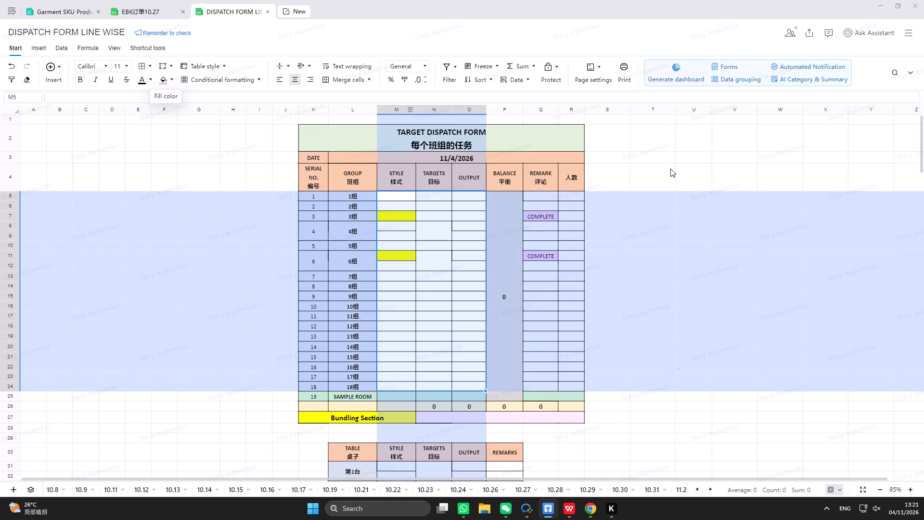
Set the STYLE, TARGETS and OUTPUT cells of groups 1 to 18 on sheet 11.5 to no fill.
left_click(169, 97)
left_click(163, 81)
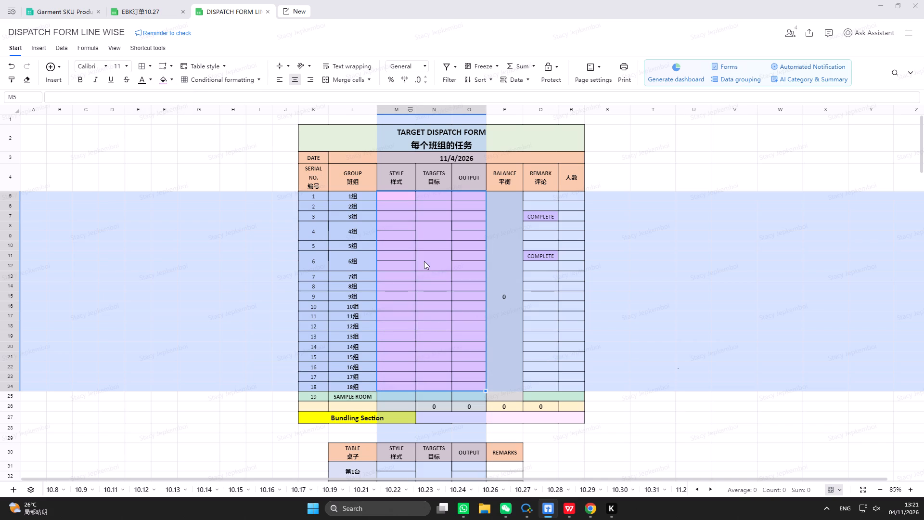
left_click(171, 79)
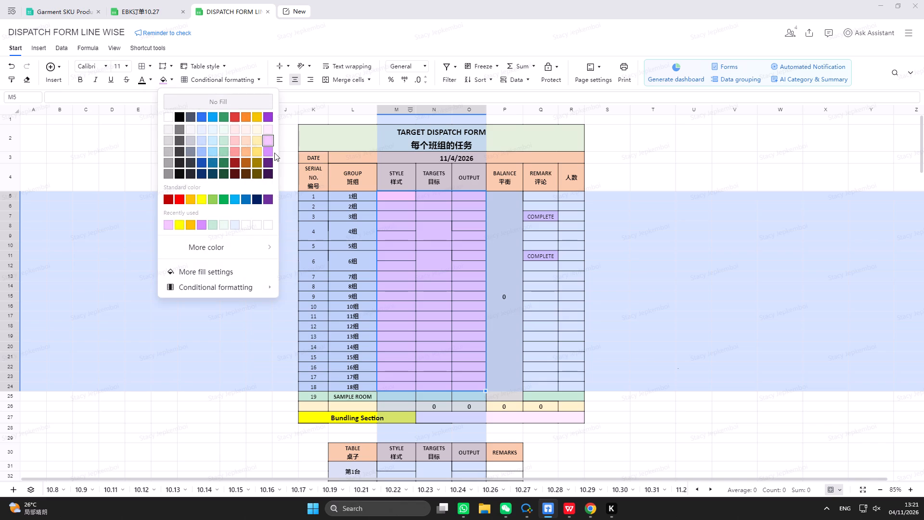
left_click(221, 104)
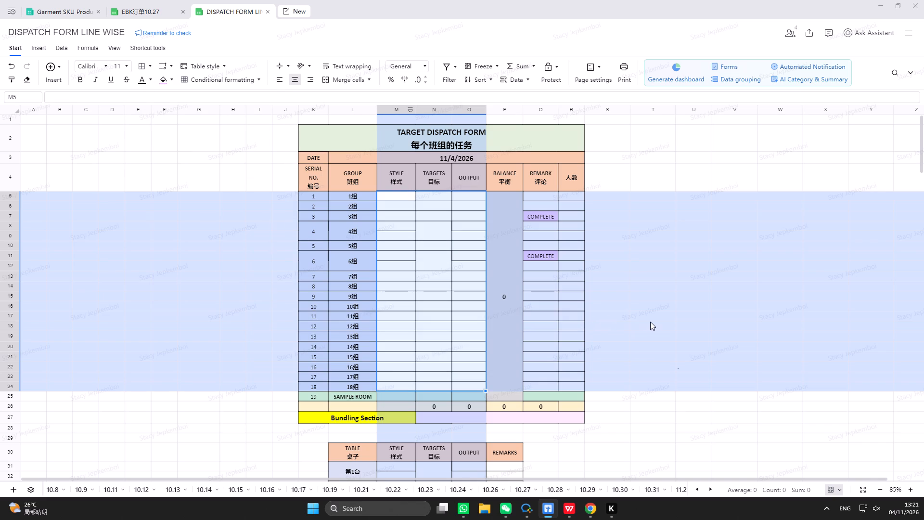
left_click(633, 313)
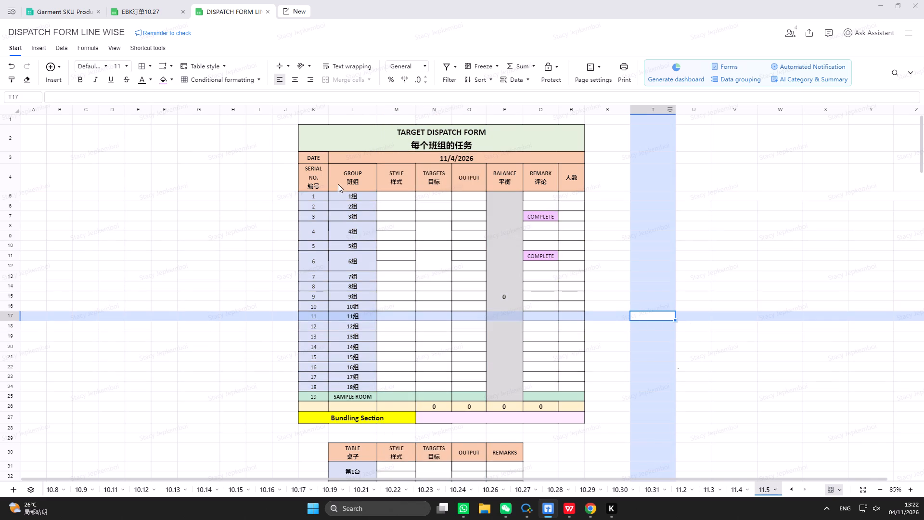
Delete sheet 11.5 with the pasted dispatch form from the workbook.
scroll(456, 297, "down", 3)
scroll(456, 297, "up", 2)
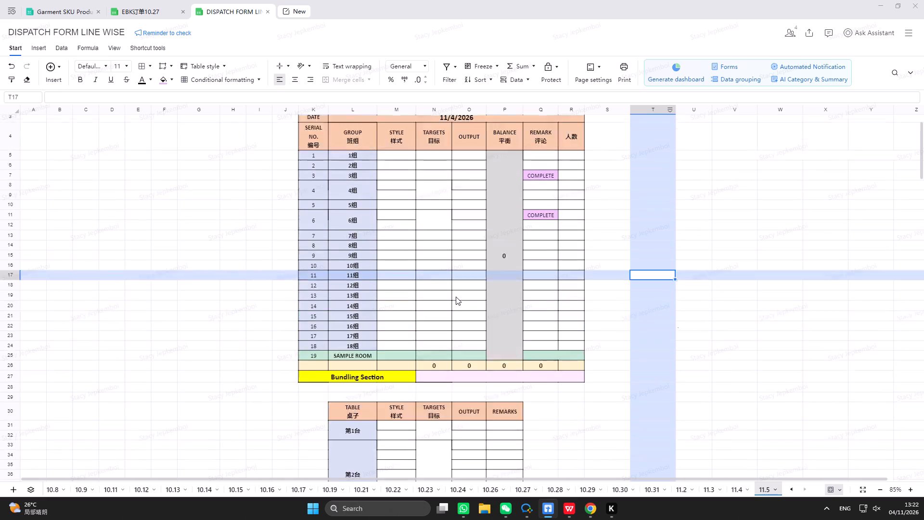
scroll(456, 297, "up", 7)
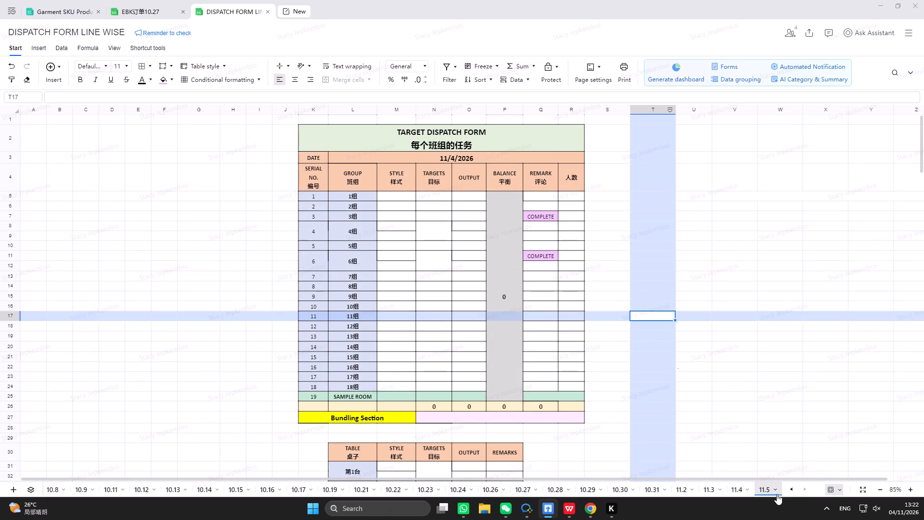
right_click(774, 487)
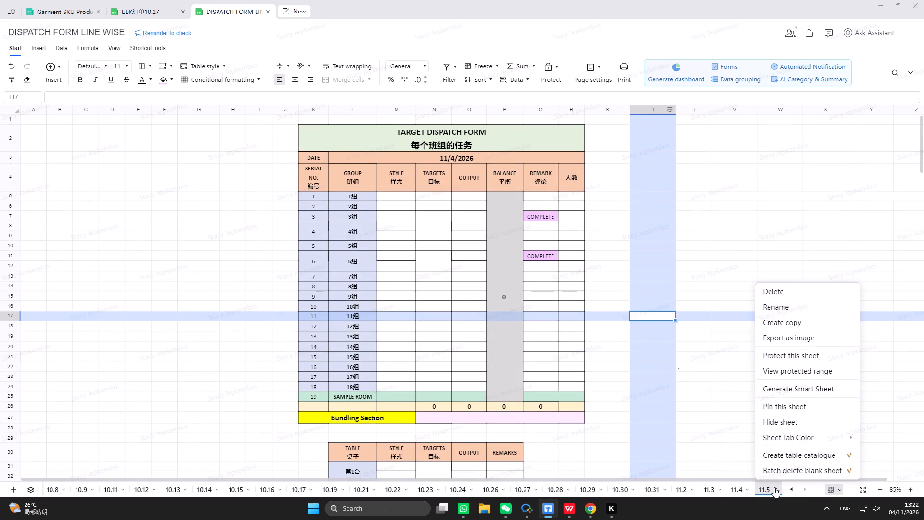
left_click(779, 292)
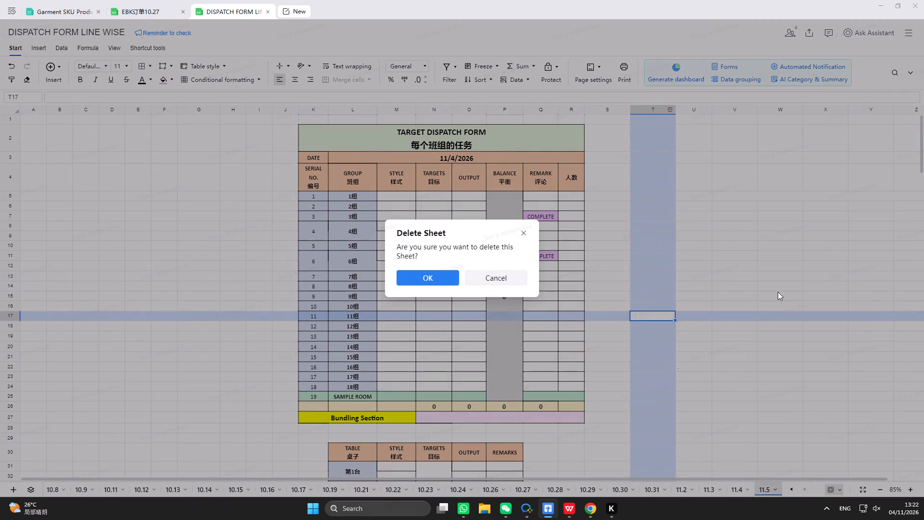
left_click(431, 278)
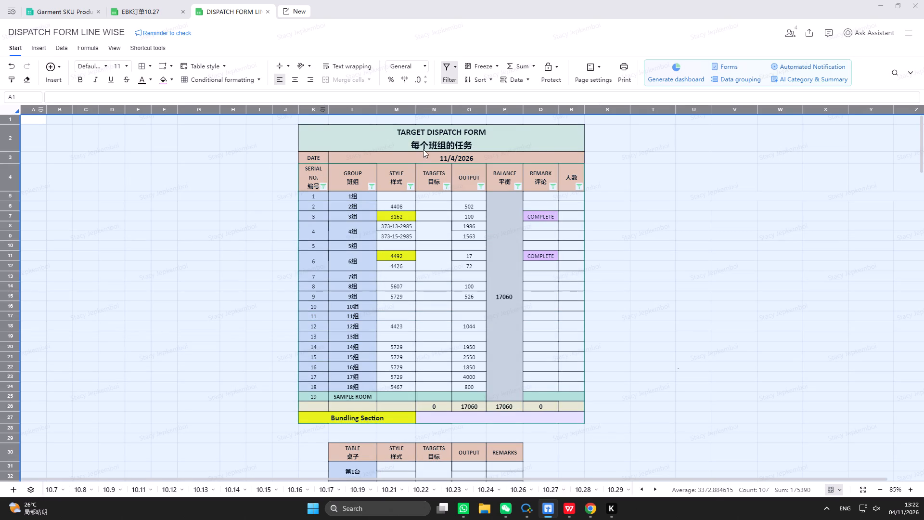
left_click(655, 272)
Switch to the EBK订单10.27 workbook and filter the EB PO column of the planning sheet by 2985.
left_click(131, 14)
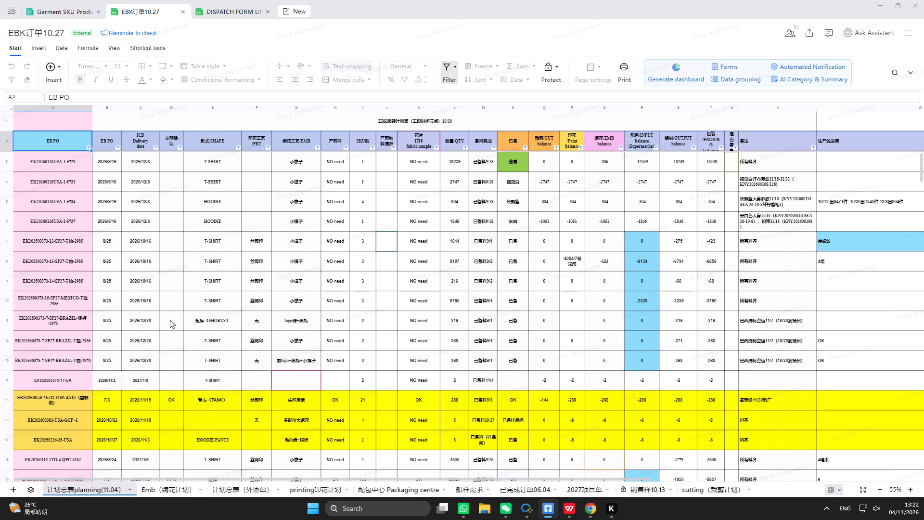
left_click(88, 150)
type("2985")
left_click(115, 411)
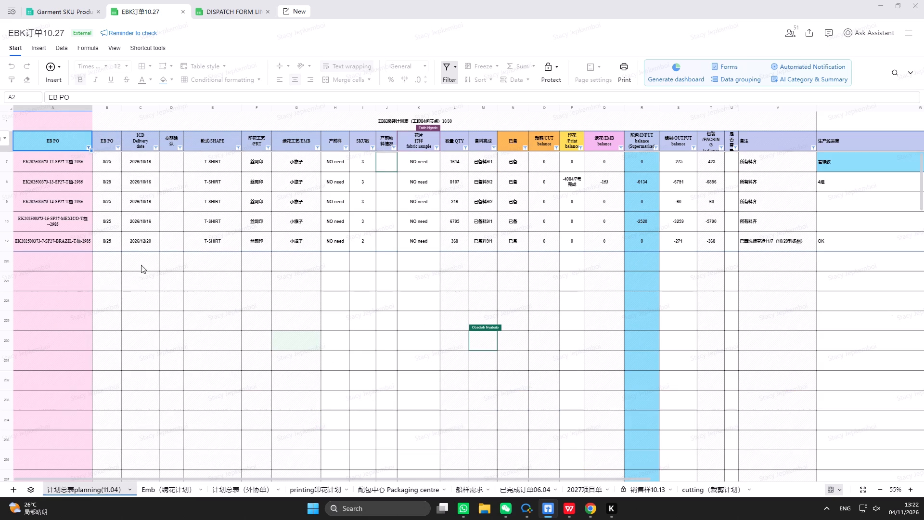
scroll(142, 263, "up", 6)
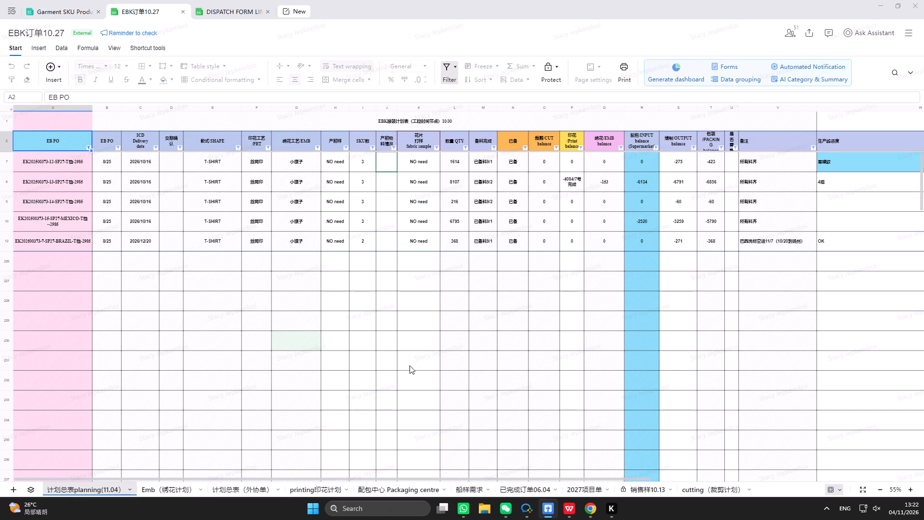
View the 076-5467 table in the Garment SKU Production Tracker and return to sheet 11.4 of DISPATCH FORM LINE WISE.
left_click(152, 8)
left_click(82, 12)
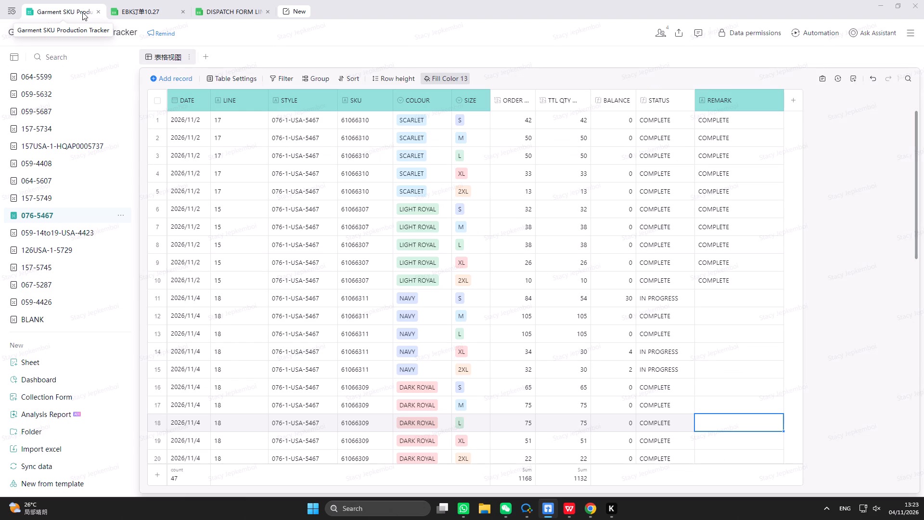
left_click(231, 13)
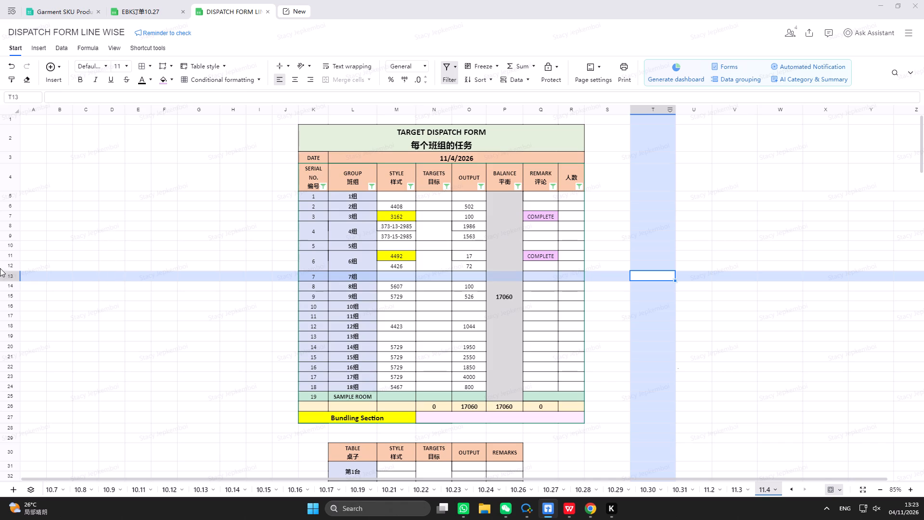
Switch to the EBK订单10.27 workbook and clear the 2985 filter from the planning sheet's EB PO column.
left_click(55, 14)
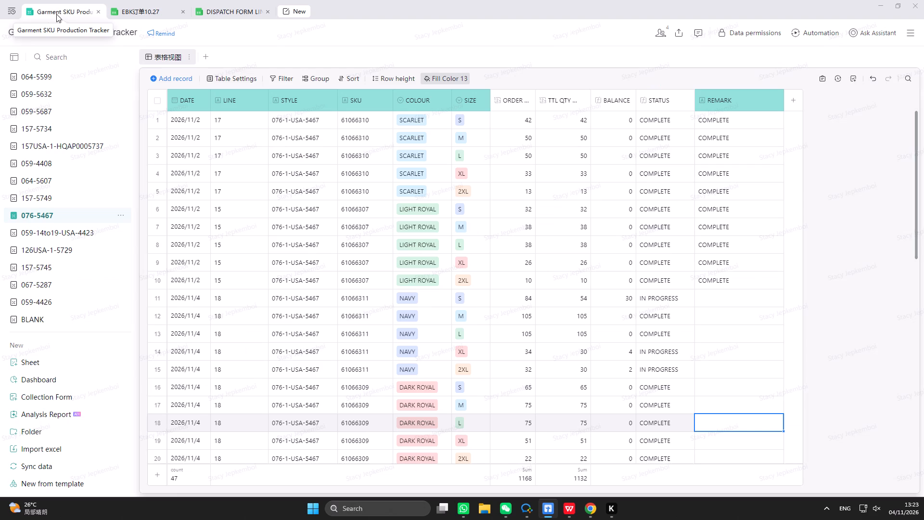
left_click(162, 9)
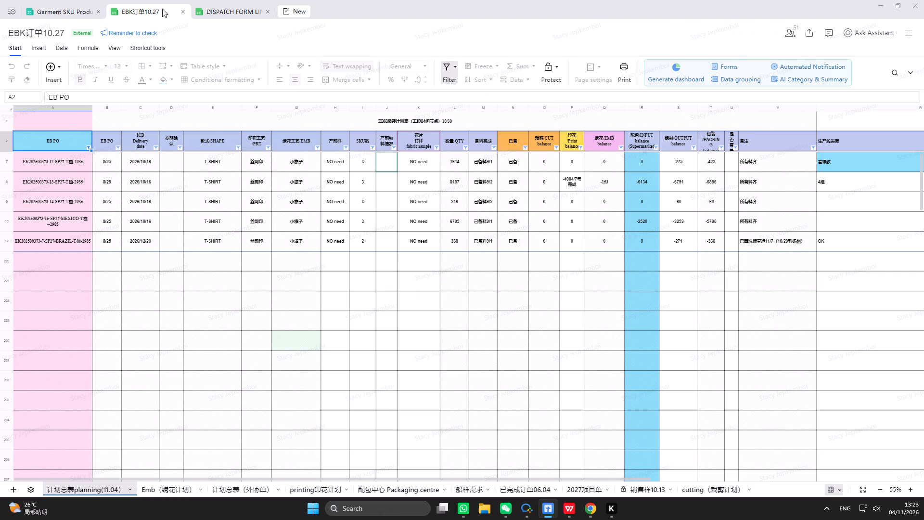
scroll(244, 231, "up", 5)
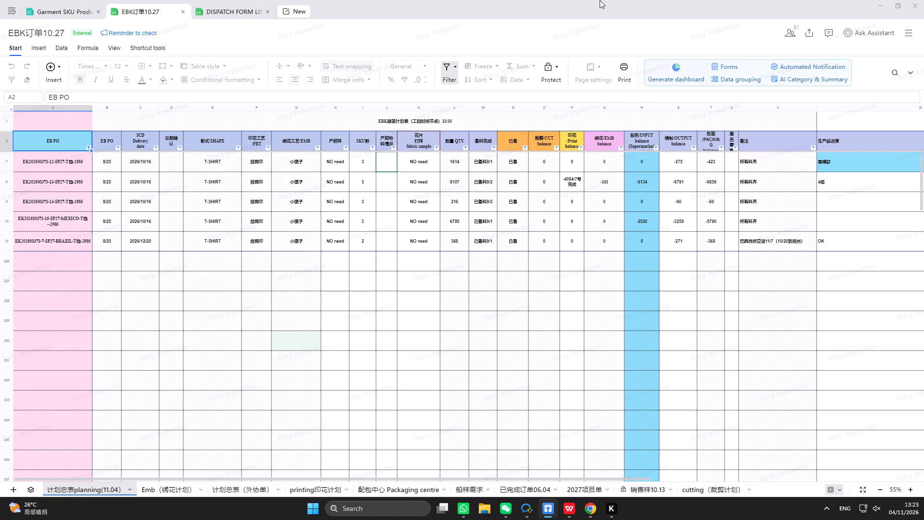
left_click(90, 151)
left_click(390, 372)
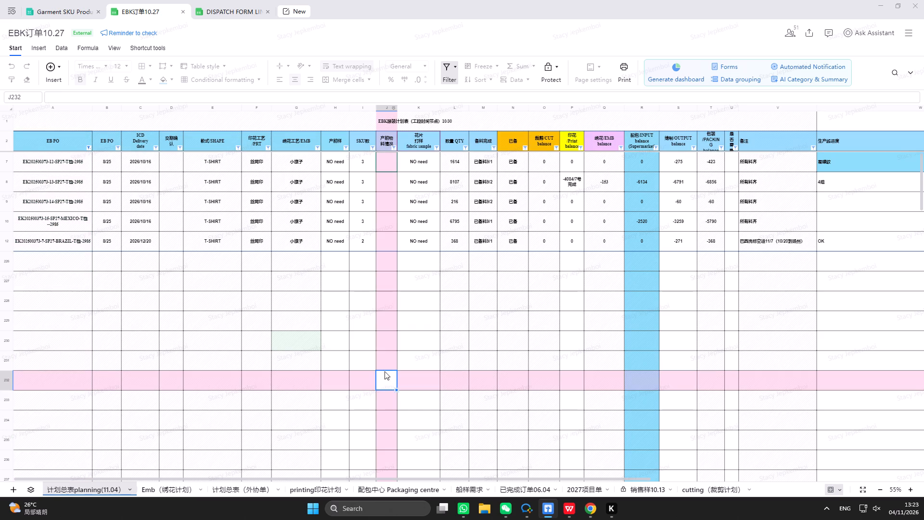
left_click(90, 146)
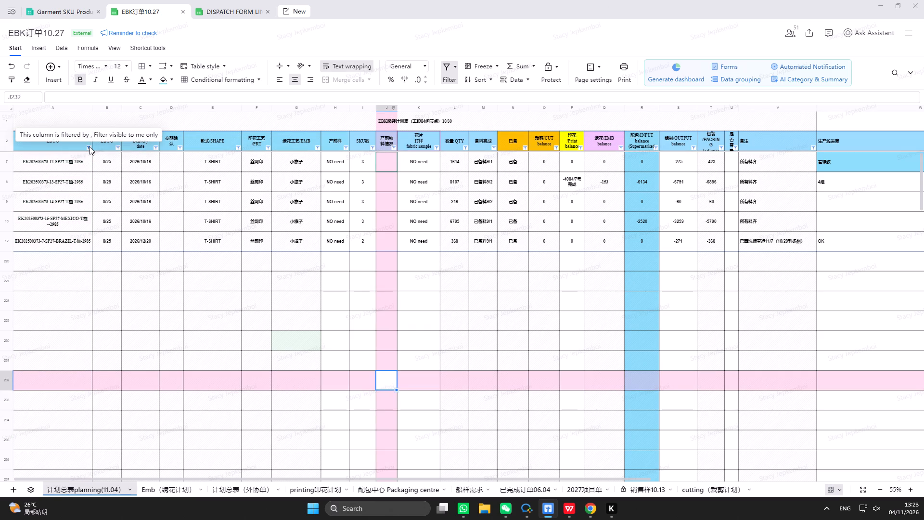
left_click(159, 418)
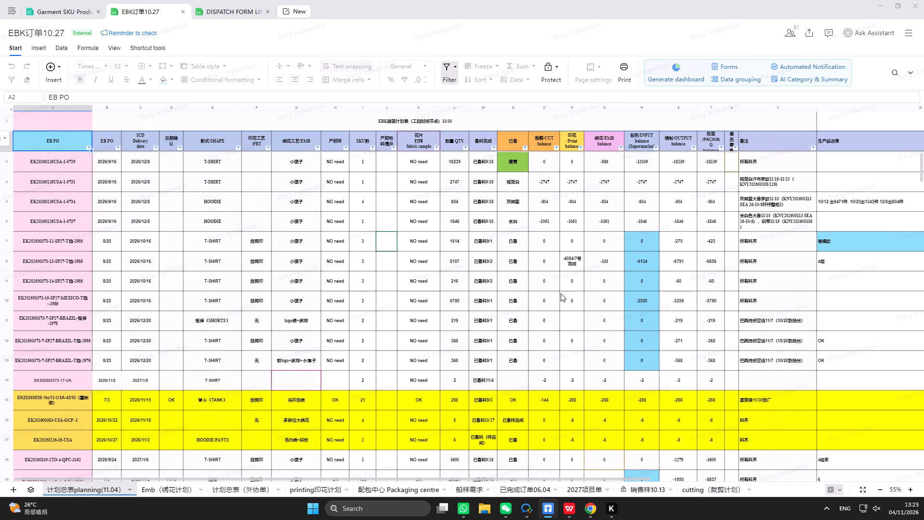
Switch to DISPATCH FORM LINE WISE and filter the STYLE column of the 11.4 target dispatch form by 4408.
left_click(218, 12)
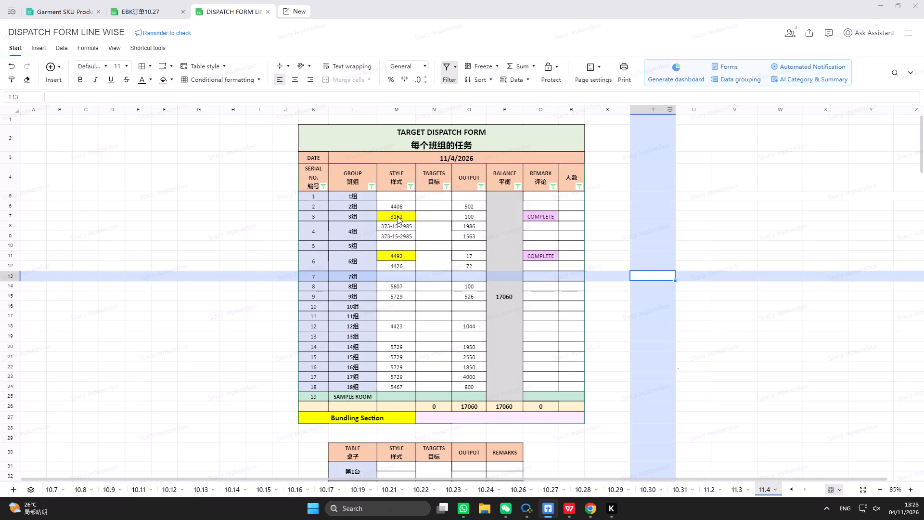
left_click(411, 188)
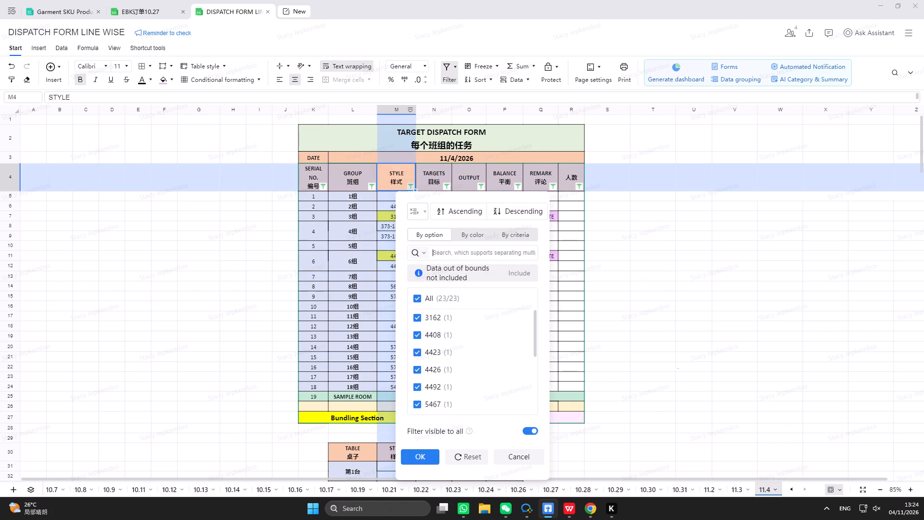
type("4408")
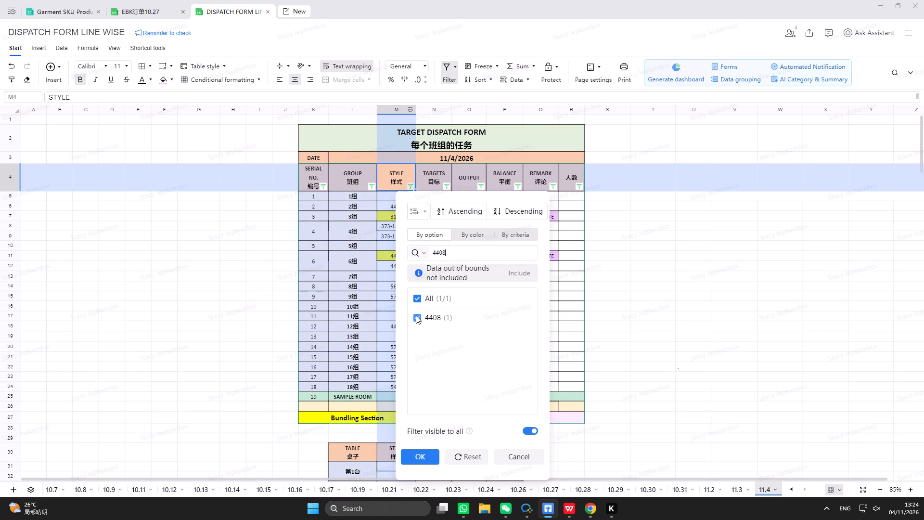
left_click(426, 453)
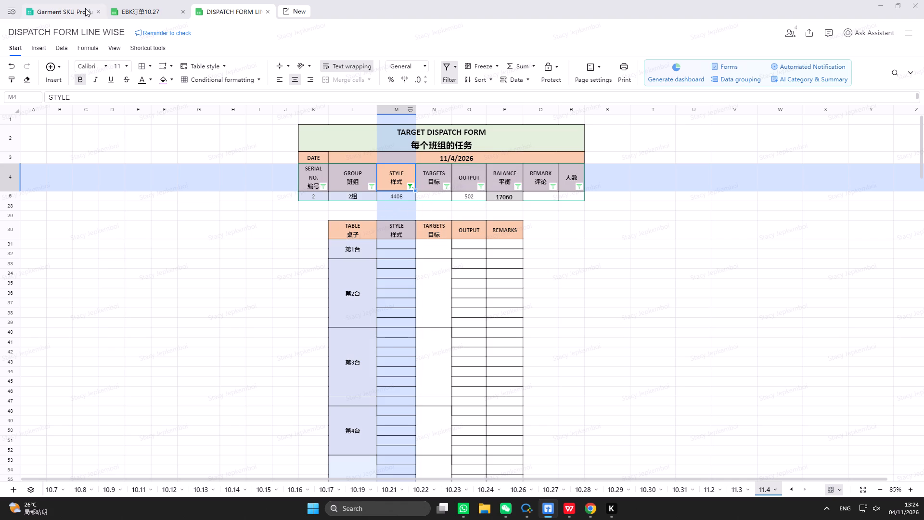
Switch to the EBK订单10.27 workbook and filter the planning sheet's EB PO column by 4408.
left_click(131, 12)
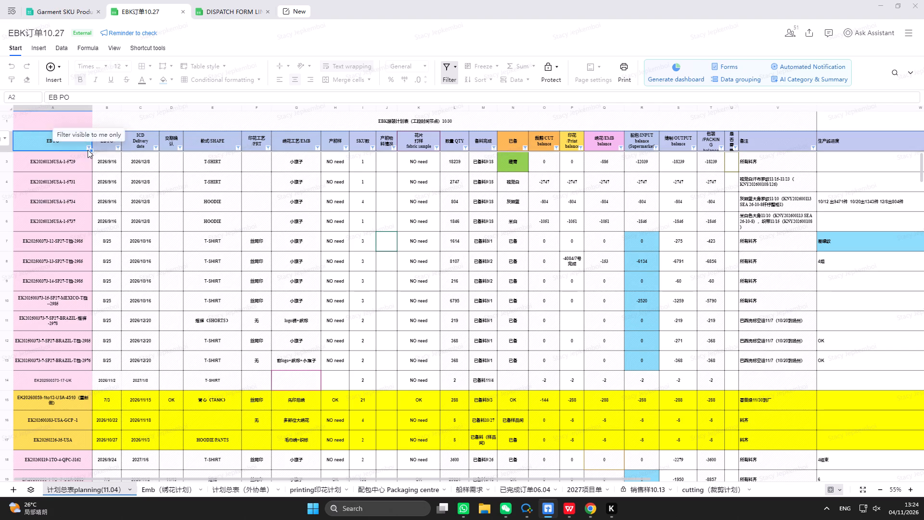
left_click(89, 147)
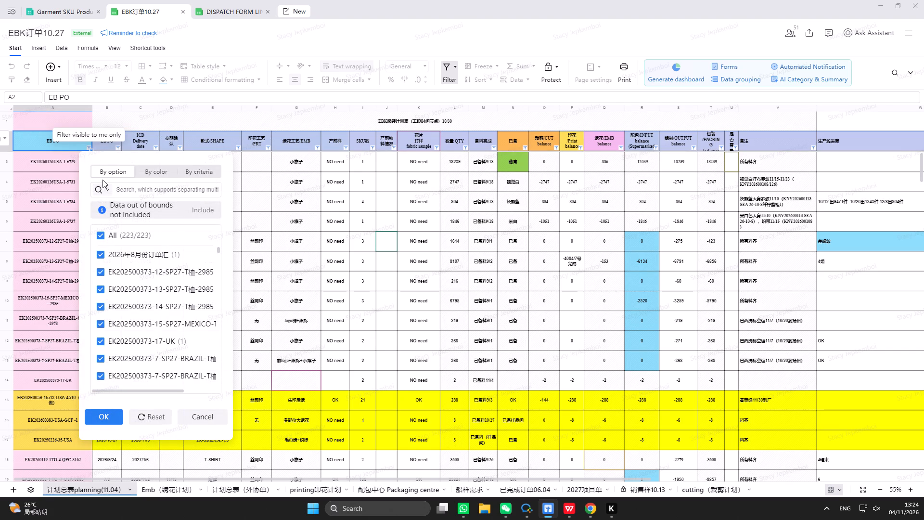
type("4408")
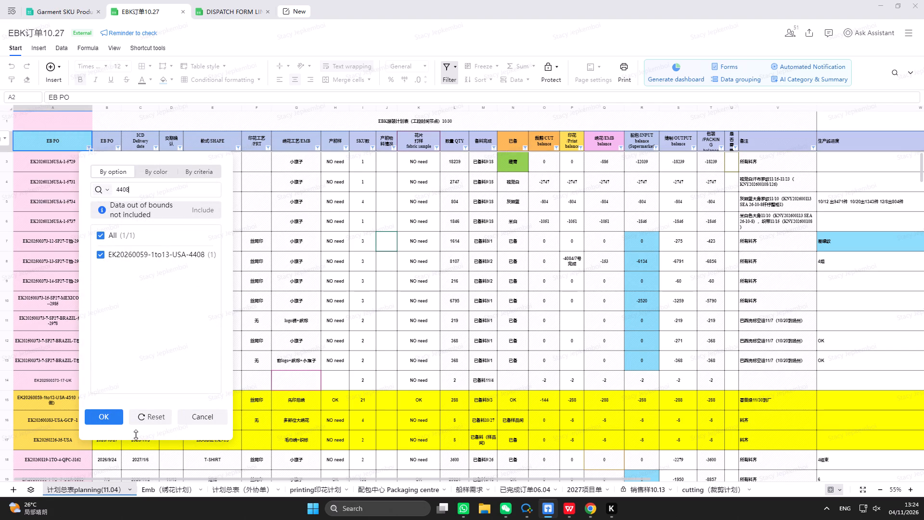
left_click(110, 416)
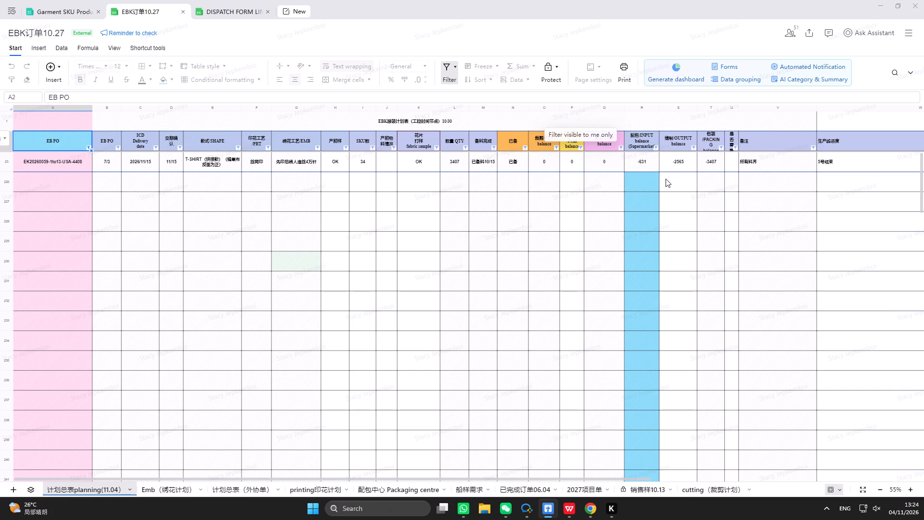
left_click(649, 156)
left_click(649, 156)
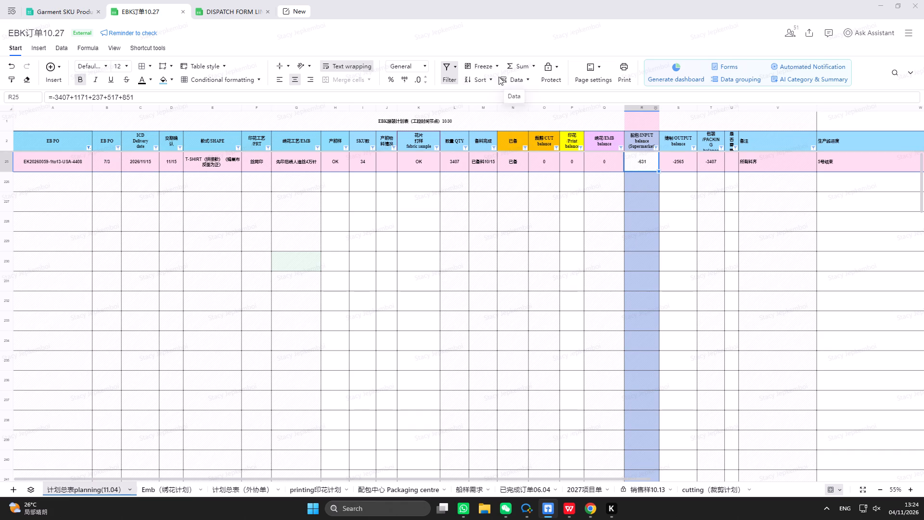
left_click(525, 96)
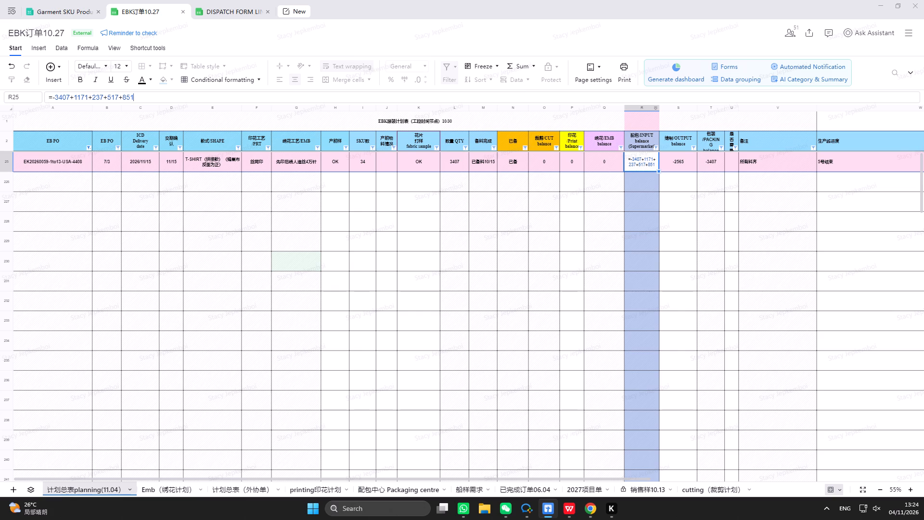
key("plus")
type("502")
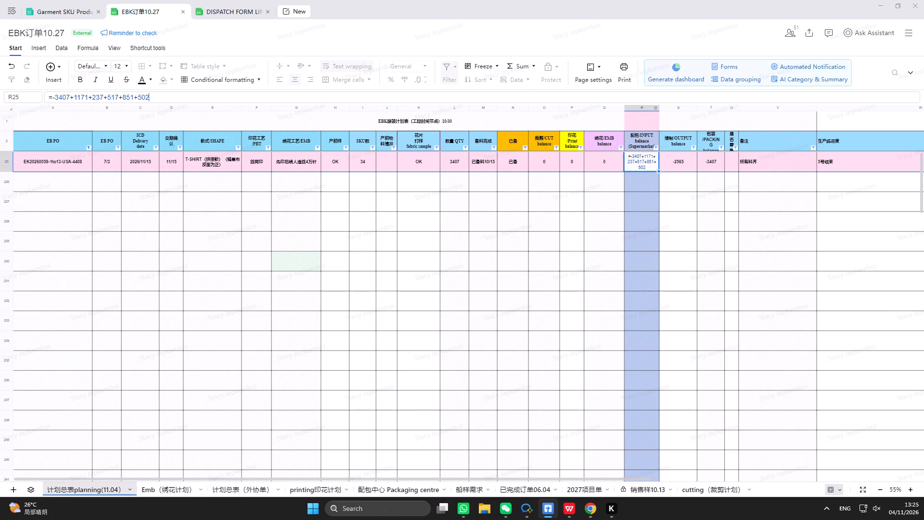
key("Return")
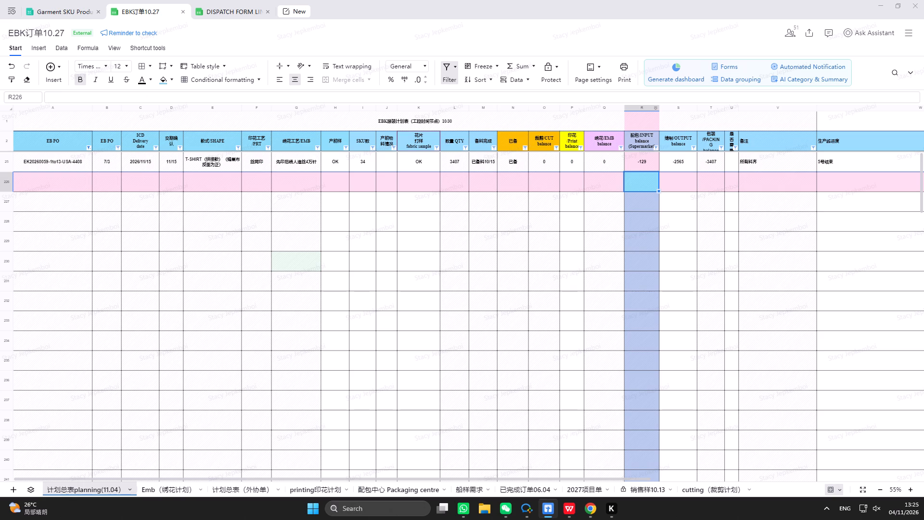
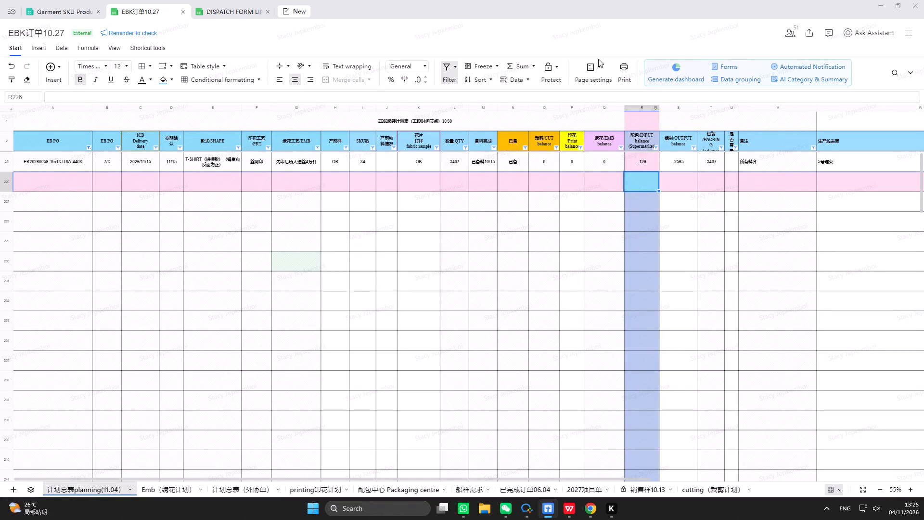
Switch to DISPATCH FORM LINE WISE and fill the 4408 STYLE cell of the 11.4 target dispatch form with standard yellow.
left_click(238, 12)
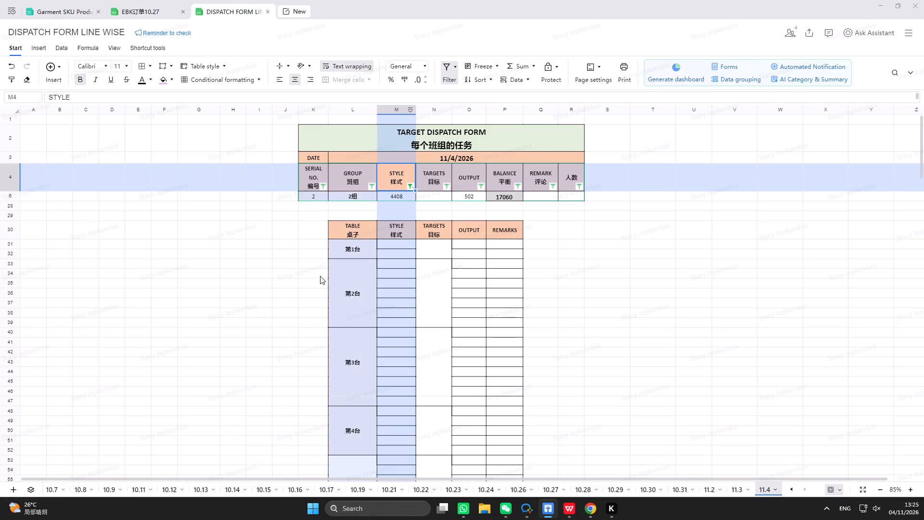
scroll(345, 297, "up", 5)
scroll(359, 293, "down", 6)
scroll(368, 289, "up", 14)
scroll(267, 234, "up", 6)
left_click(407, 195)
left_click(407, 195)
left_click(407, 195)
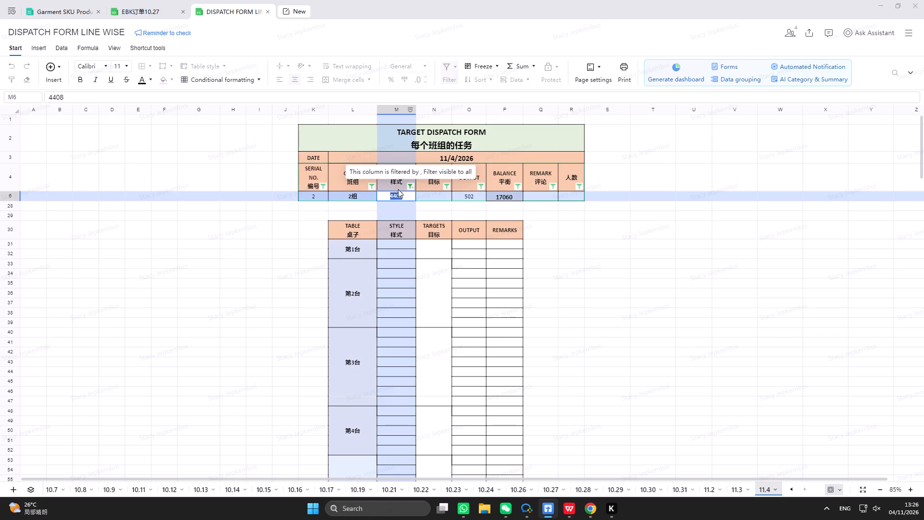
left_click(405, 193)
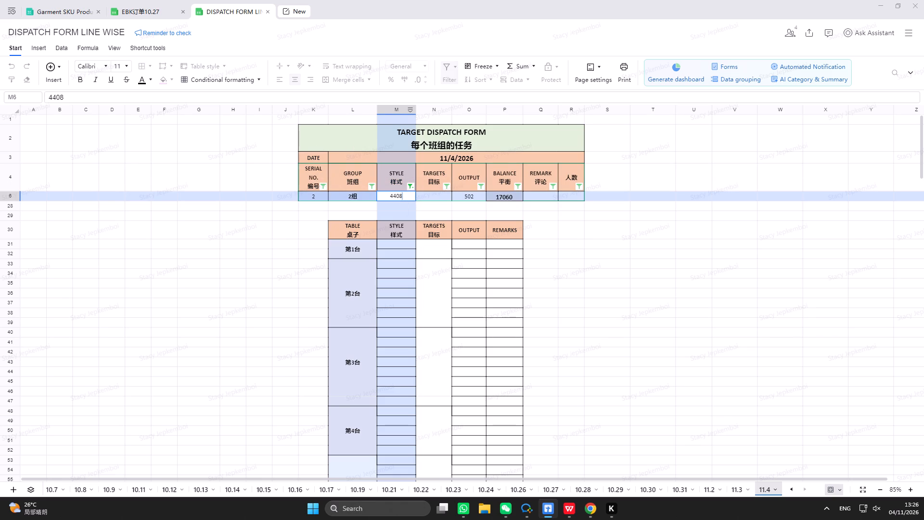
left_click(405, 197)
left_click(379, 211)
left_click(398, 195)
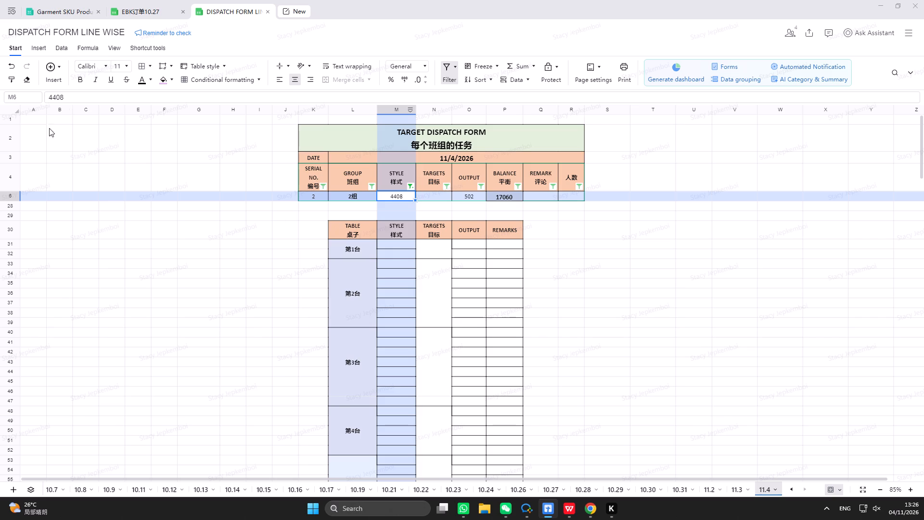
left_click(171, 80)
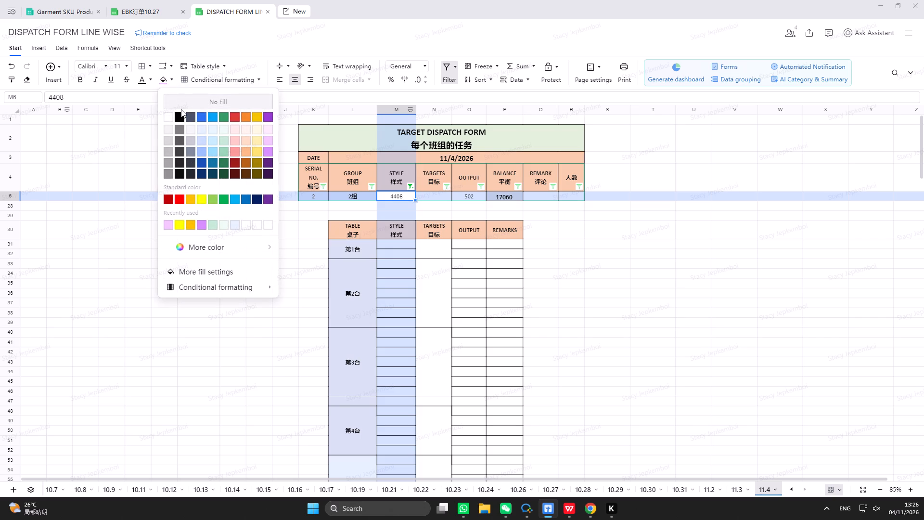
left_click(203, 201)
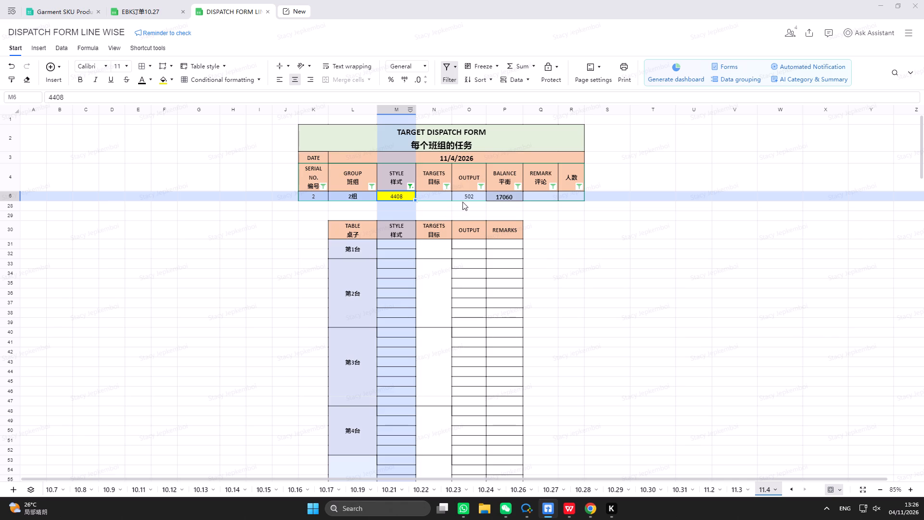
Filter the STYLE column of the 11.4 target dispatch form by 3162 and view the matching row.
left_click(411, 186)
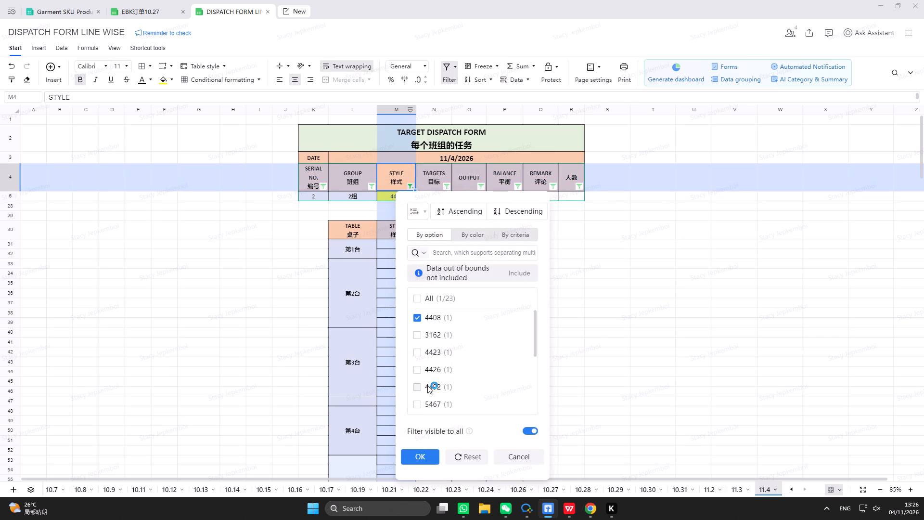
type("21")
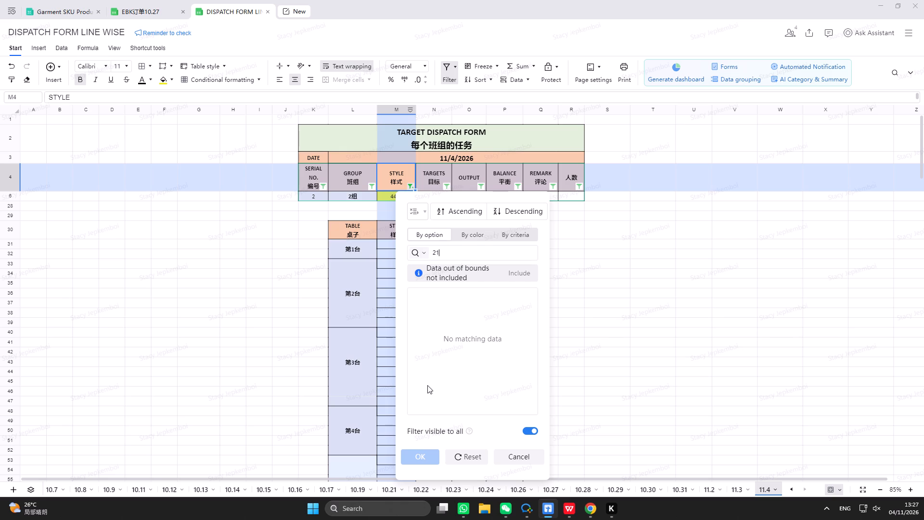
key("BackSpace")
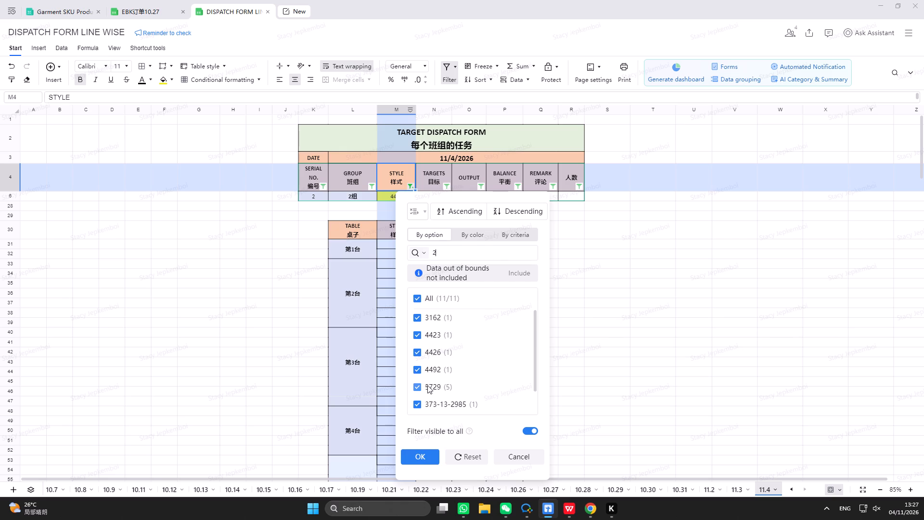
key("BackSpace")
key("BackSpace")
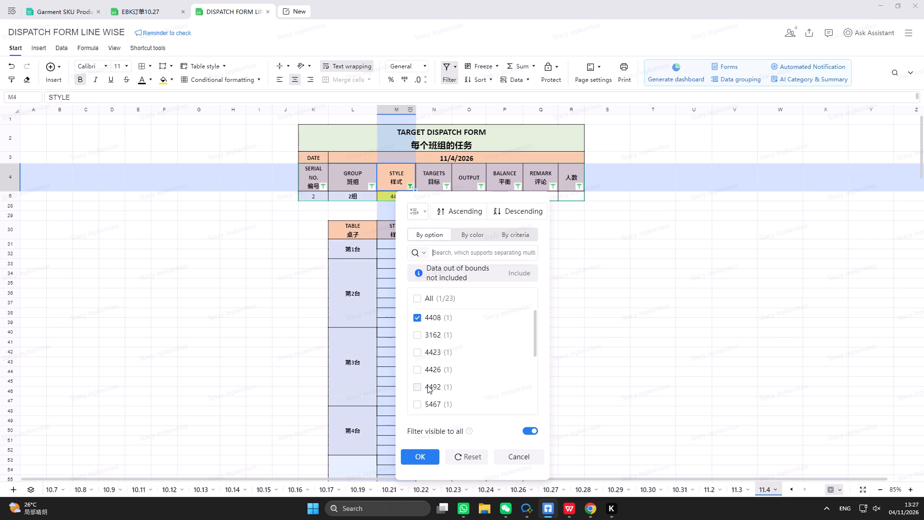
type("3162")
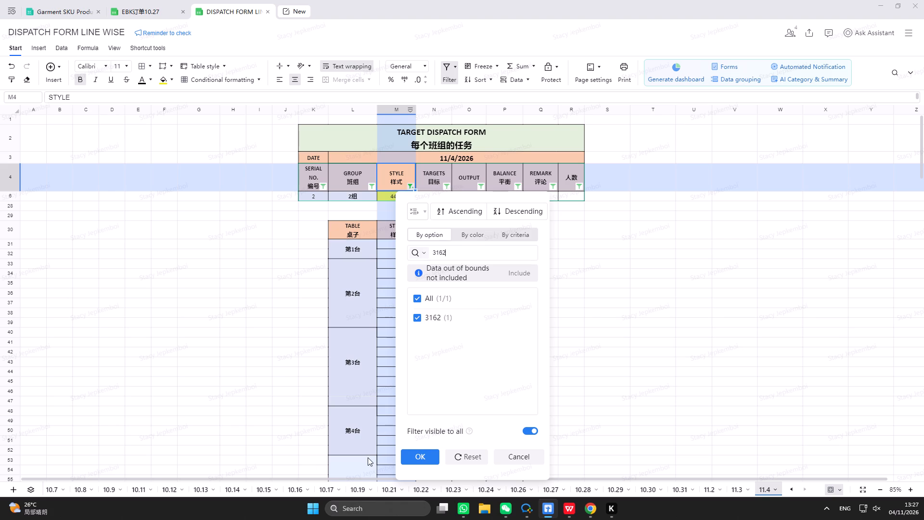
left_click(416, 457)
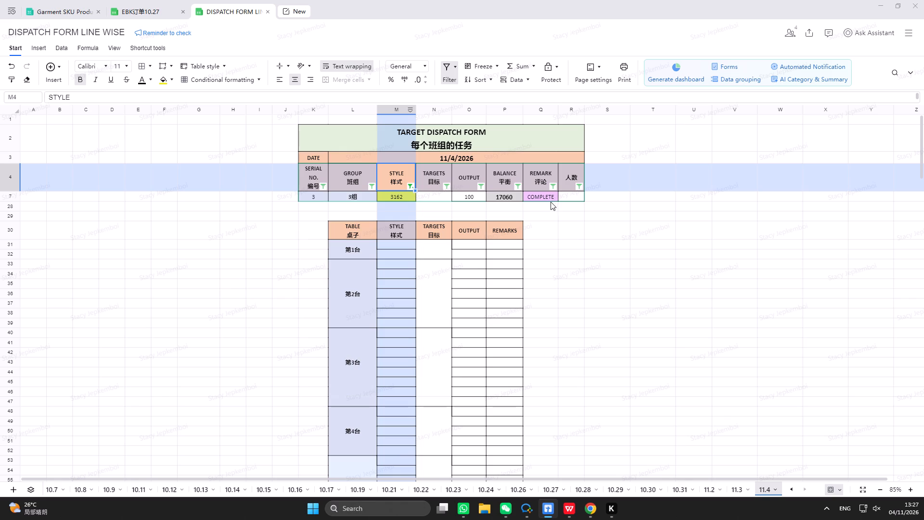
scroll(435, 400, "down", 5)
scroll(449, 358, "up", 2)
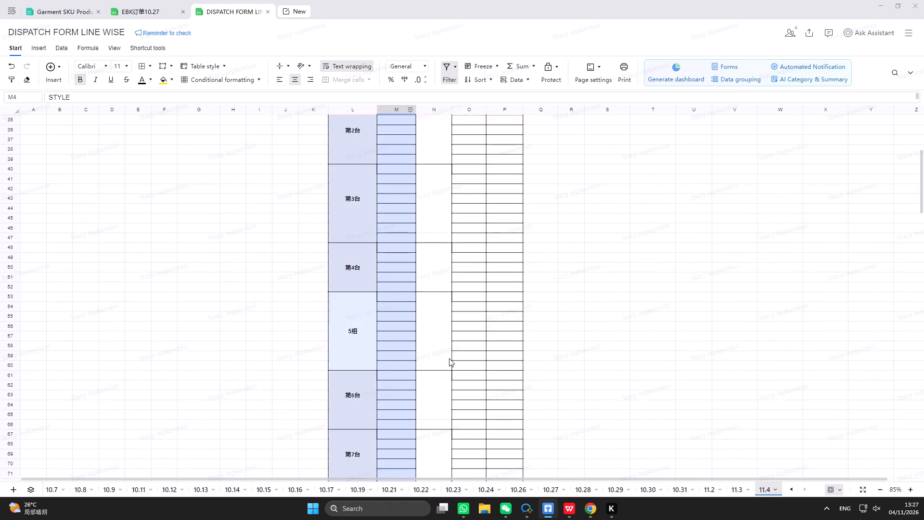
scroll(449, 358, "up", 12)
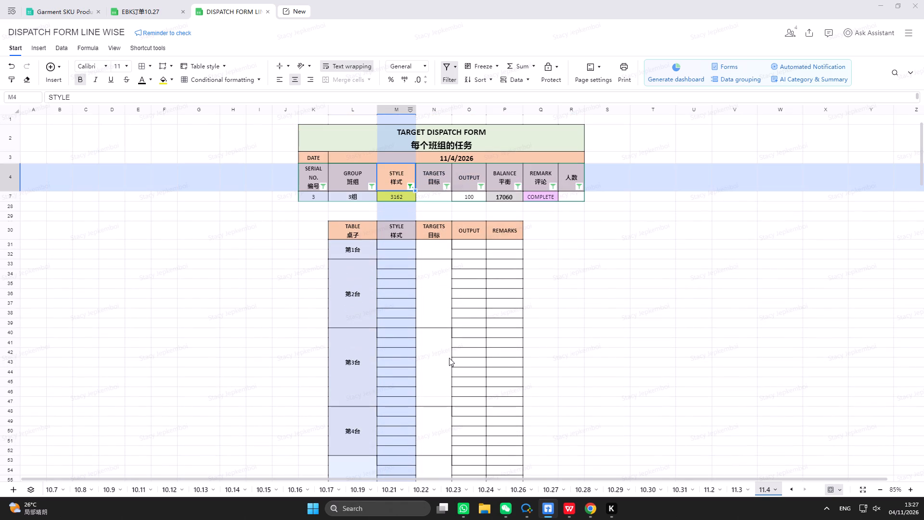
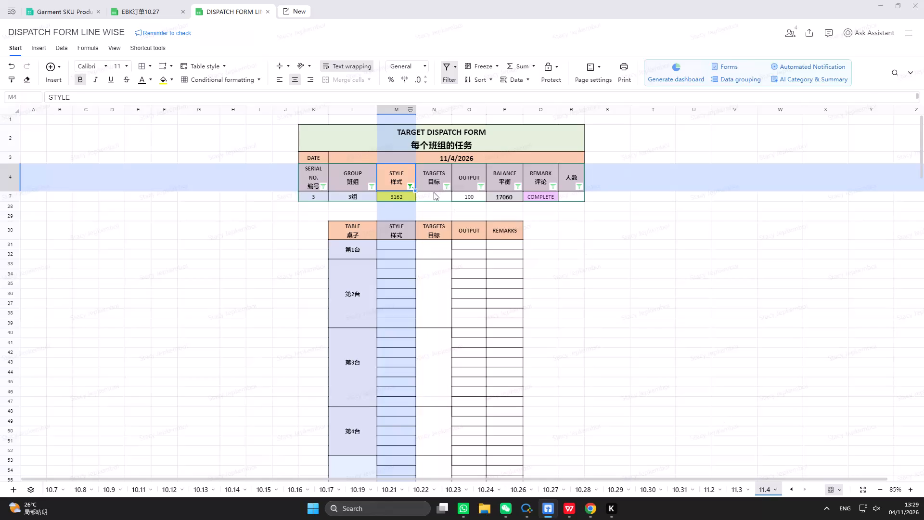
Reset the STYLE column filter on the 11.4 target dispatch form so all groups' rows are listed again.
left_click(409, 185)
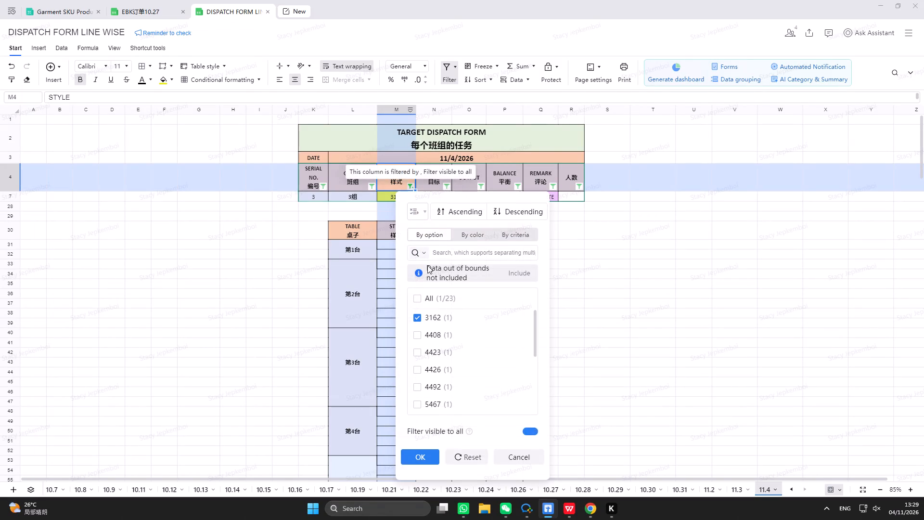
left_click(476, 461)
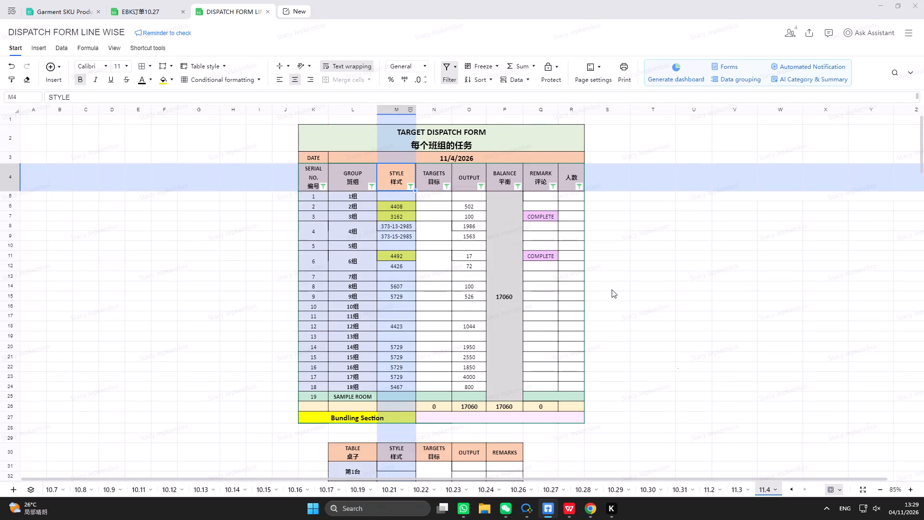
left_click(612, 289)
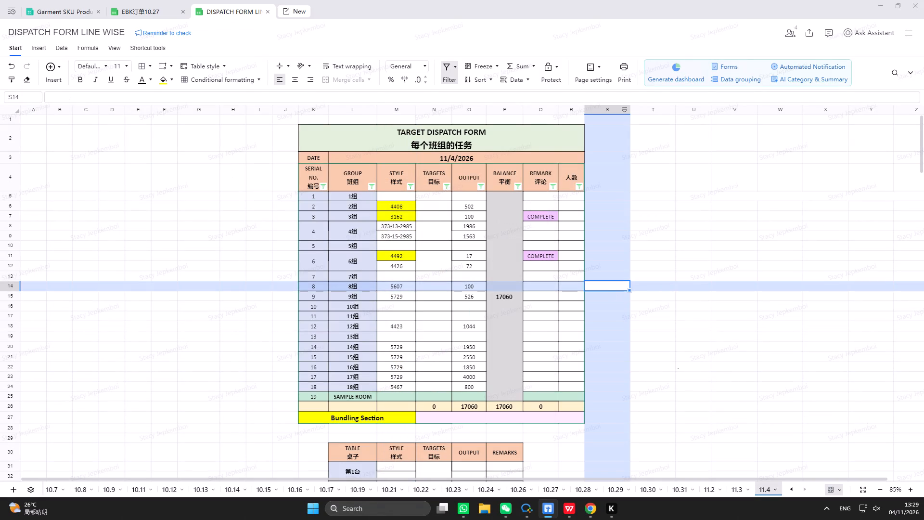
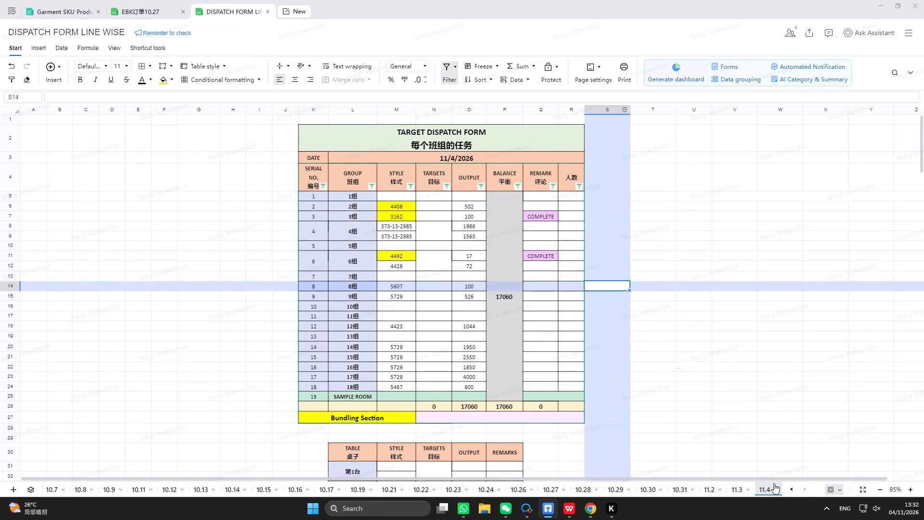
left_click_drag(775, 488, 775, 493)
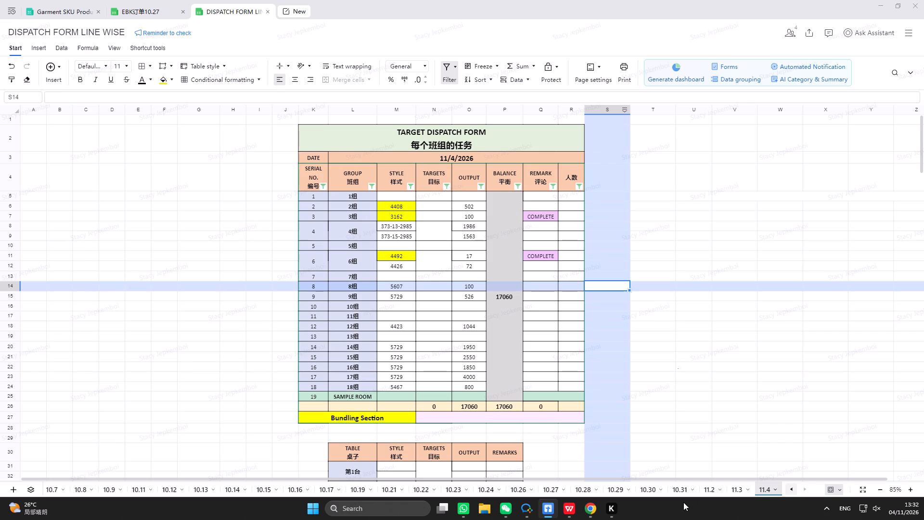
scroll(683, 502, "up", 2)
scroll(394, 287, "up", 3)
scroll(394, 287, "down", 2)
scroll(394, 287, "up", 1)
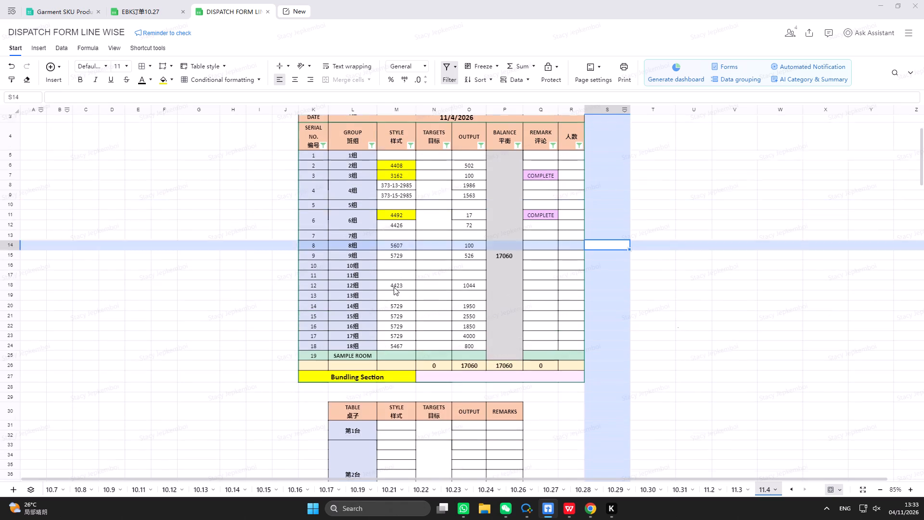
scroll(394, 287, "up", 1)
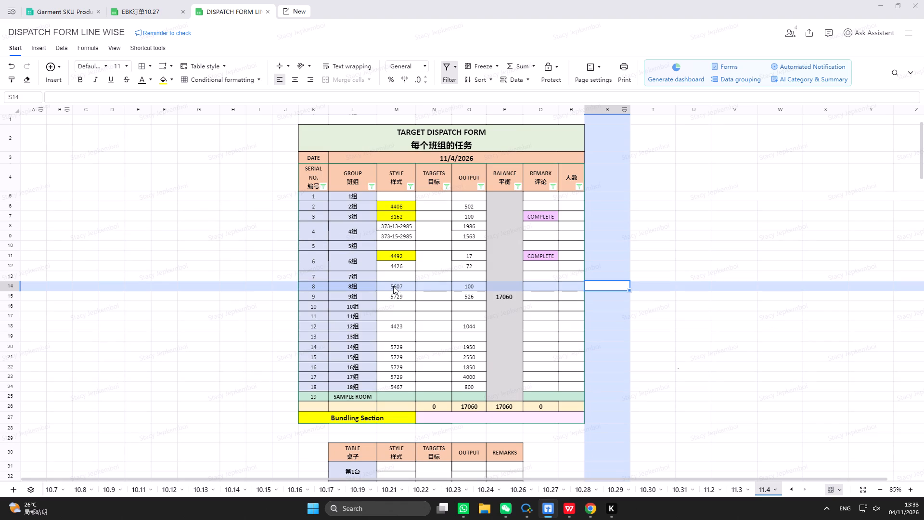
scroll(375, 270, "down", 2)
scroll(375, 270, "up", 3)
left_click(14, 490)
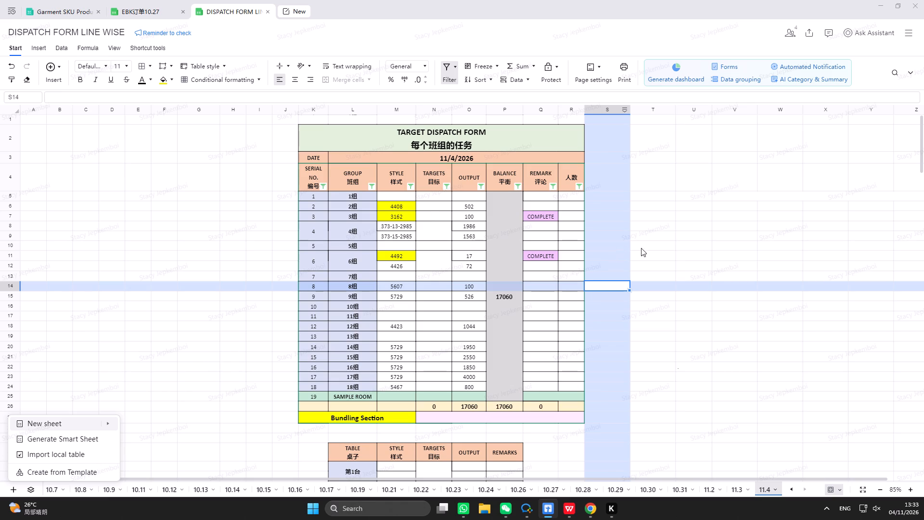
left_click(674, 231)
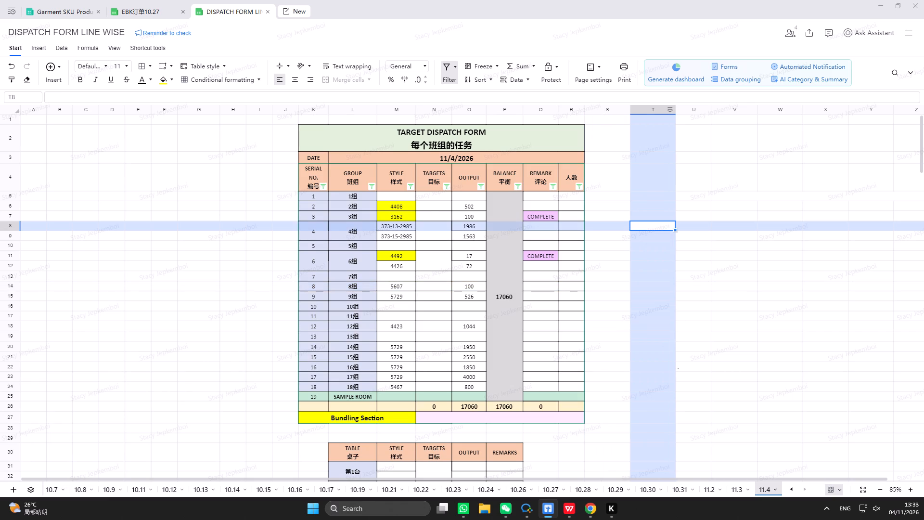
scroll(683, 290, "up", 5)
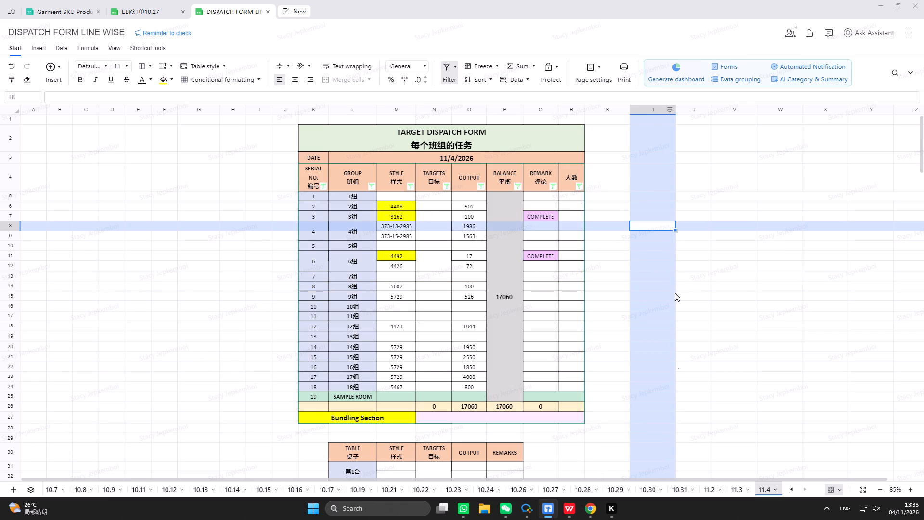
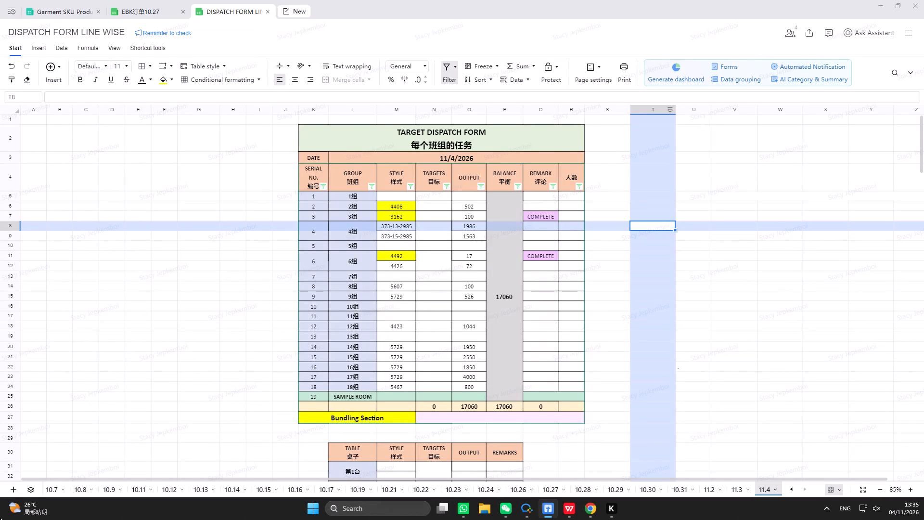
Add a new blank sheet after the 11.4 sheet in the DISPATCH FORM LINE WISE workbook.
left_click(11, 488)
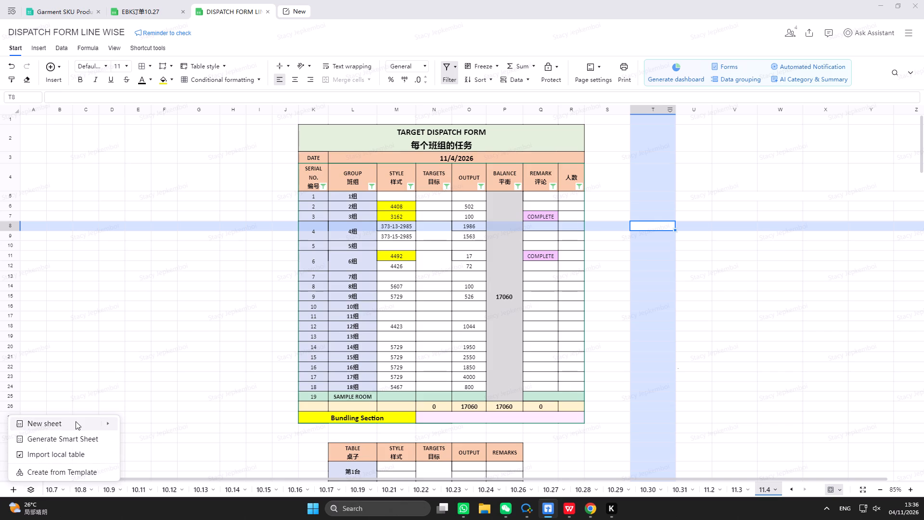
left_click(76, 421)
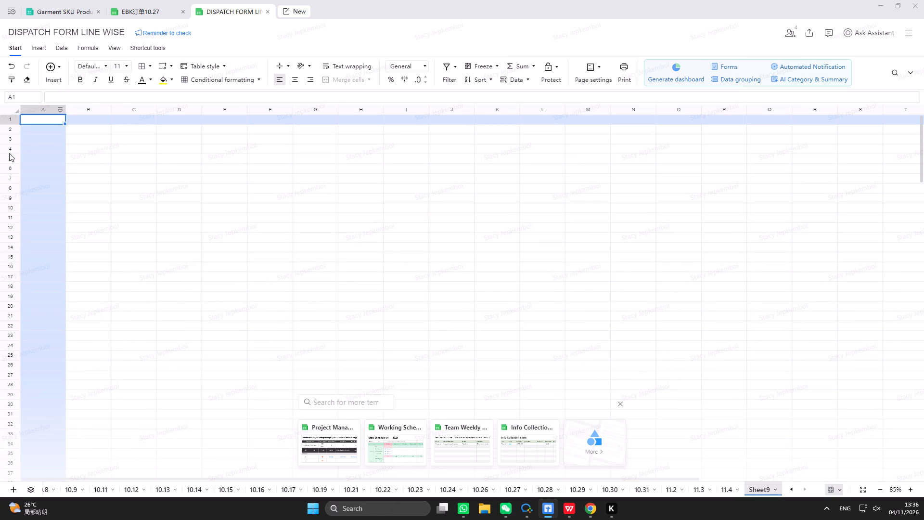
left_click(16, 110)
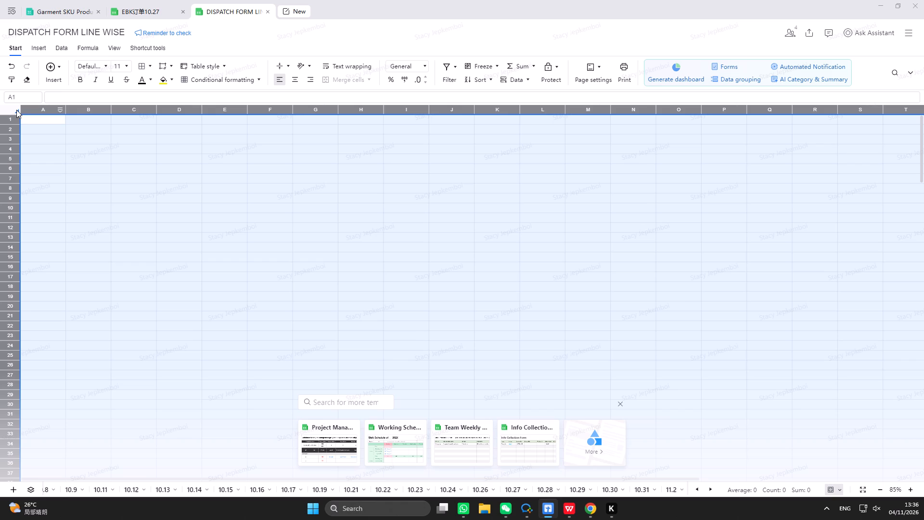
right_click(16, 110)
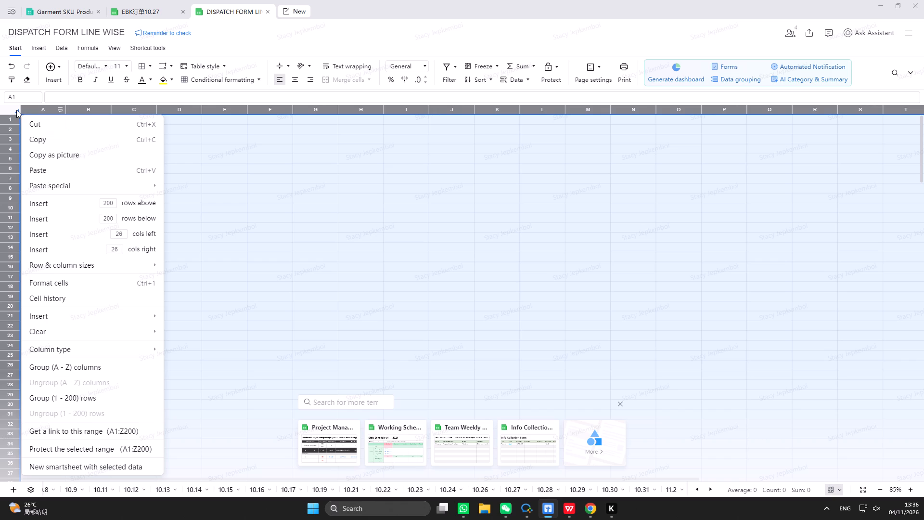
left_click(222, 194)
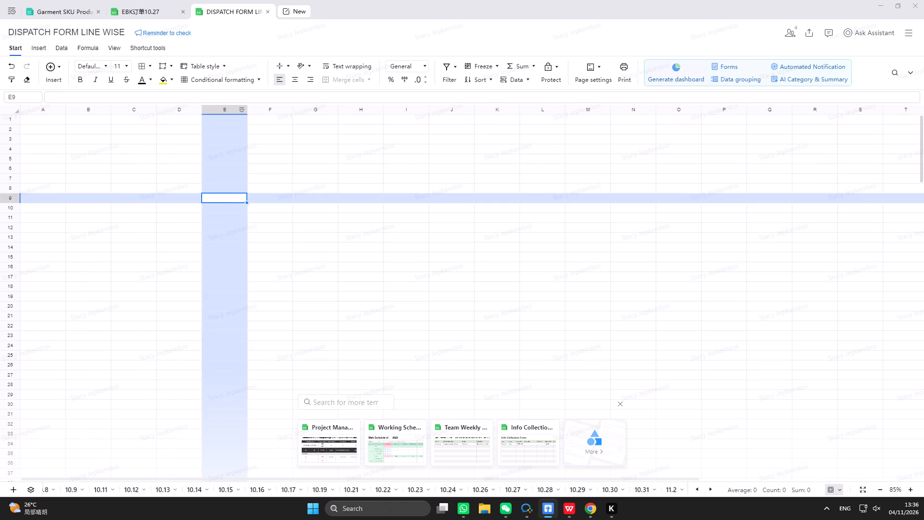
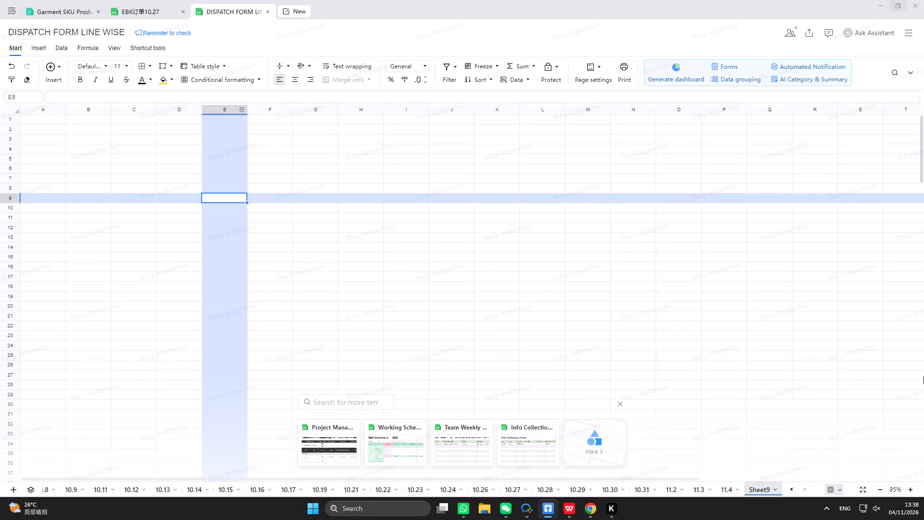
Delete the blank Sheet9 that follows the 11.4 sheet in the DISPATCH FORM LINE WISE workbook.
right_click(762, 488)
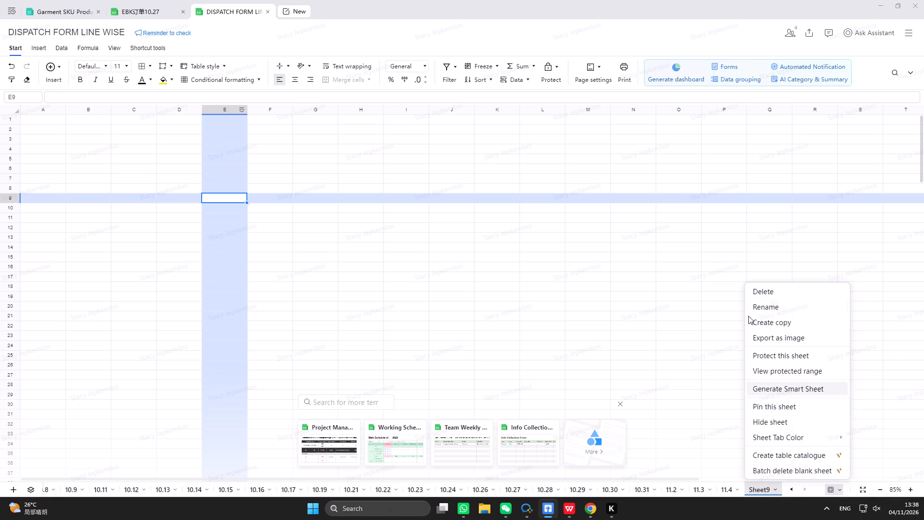
left_click(767, 292)
left_click(411, 277)
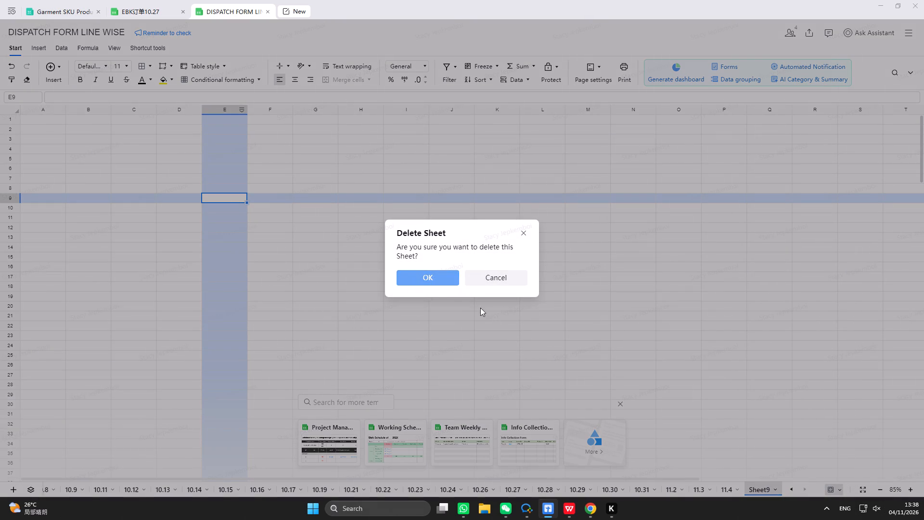